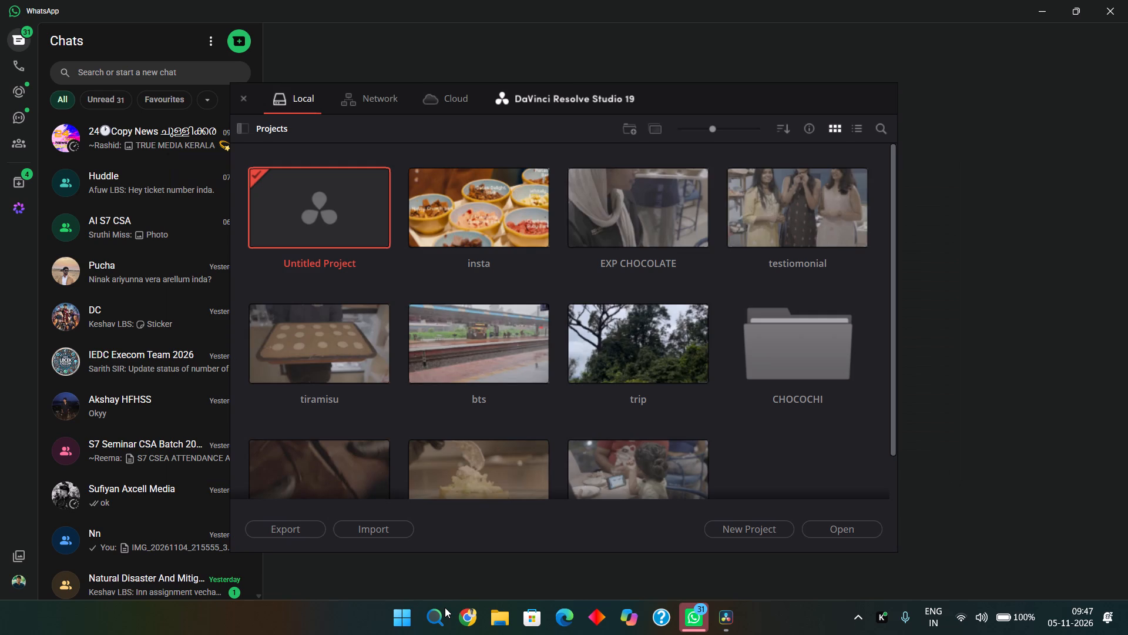
Create a new local project named "entj04".
{"action": "scroll", "coordinate": [492, 244], "scroll_direction": "up", "scroll_amount": 2}
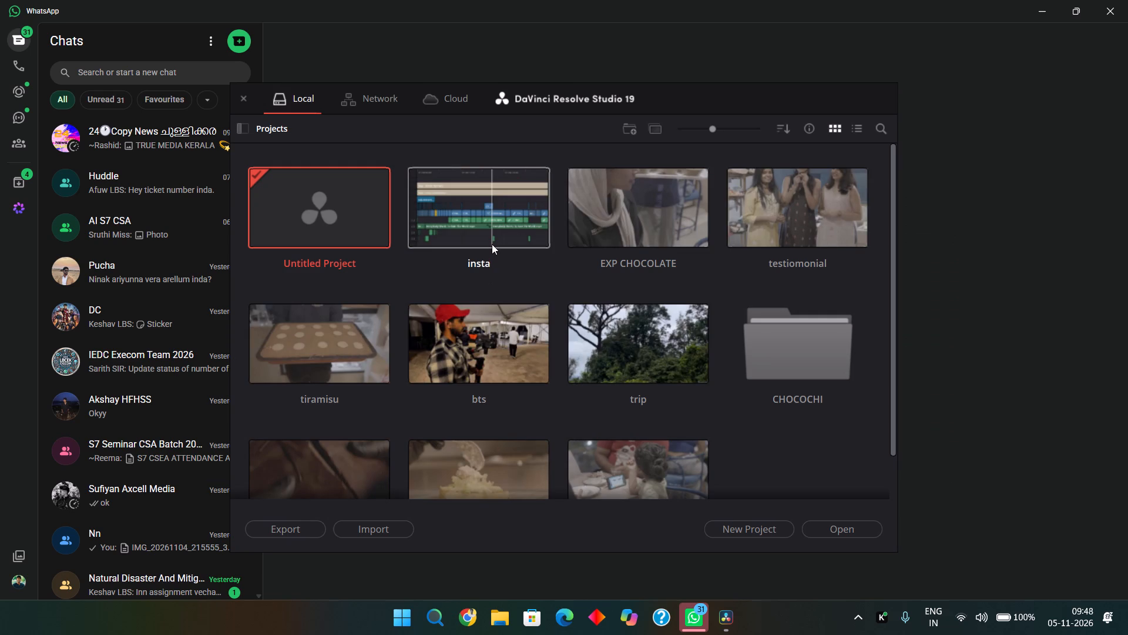
{"action": "scroll", "coordinate": [492, 244], "scroll_direction": "up", "scroll_amount": 5}
{"action": "scroll", "coordinate": [492, 244], "scroll_direction": "down", "scroll_amount": 3}
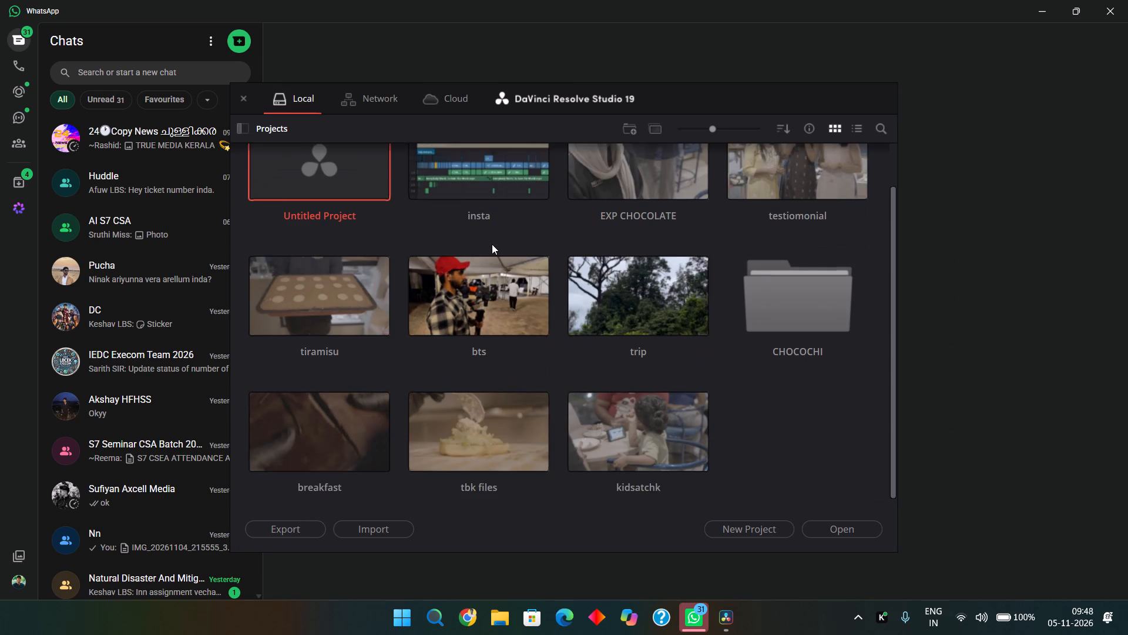
{"action": "scroll", "coordinate": [492, 244], "scroll_direction": "down", "scroll_amount": 1}
{"action": "scroll", "coordinate": [492, 244], "scroll_direction": "up", "scroll_amount": 6}
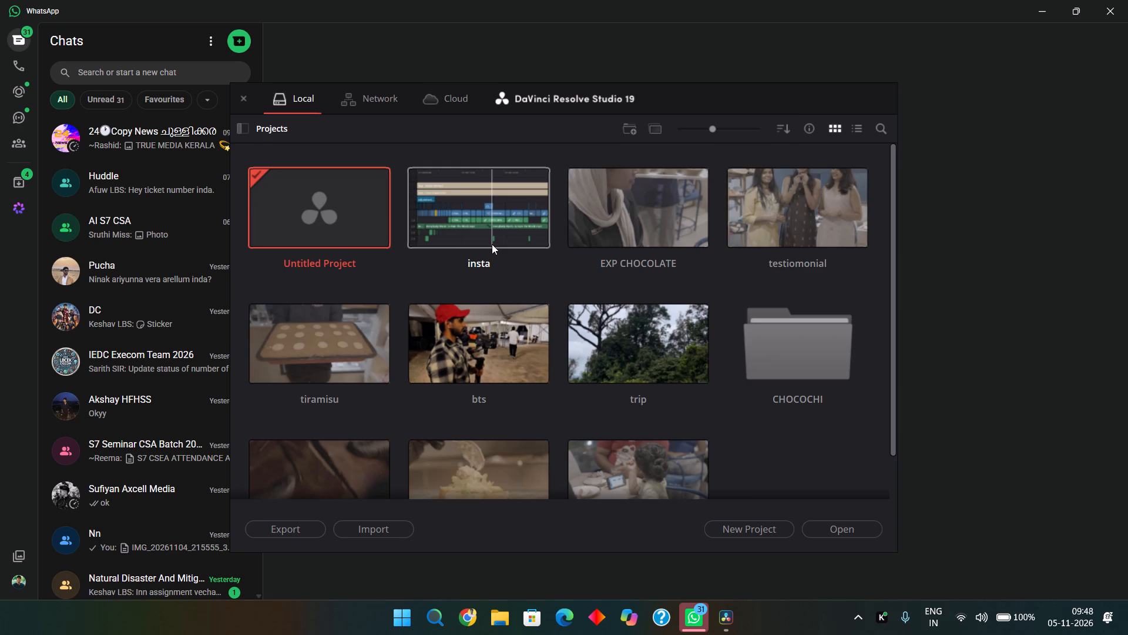
{"action": "left_click", "coordinate": [714, 531]}
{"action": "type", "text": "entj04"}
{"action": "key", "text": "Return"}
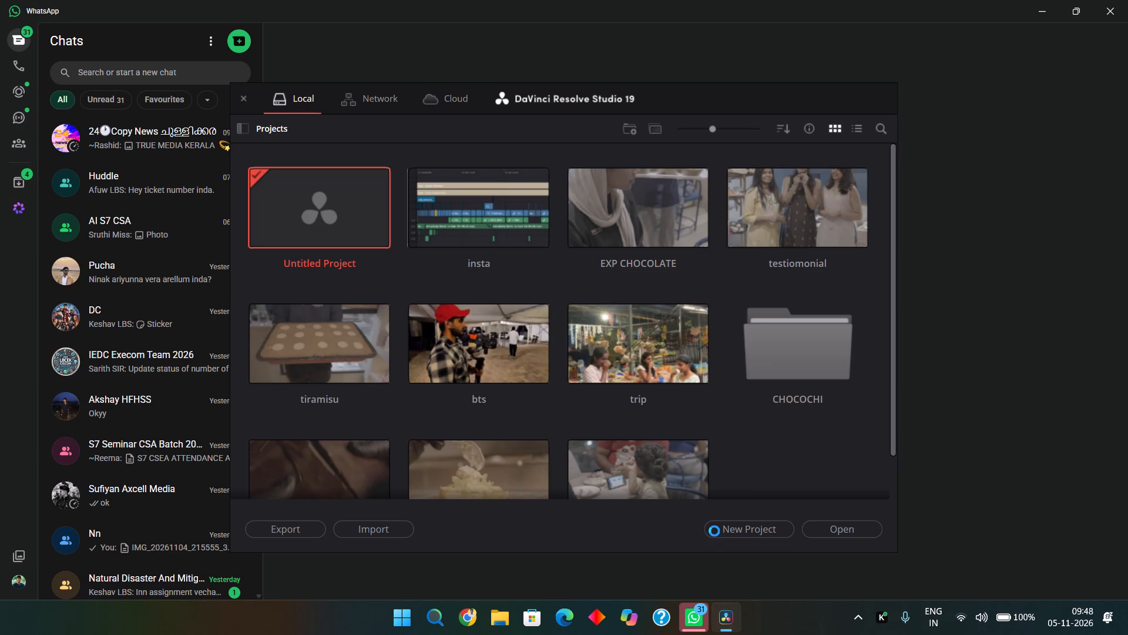
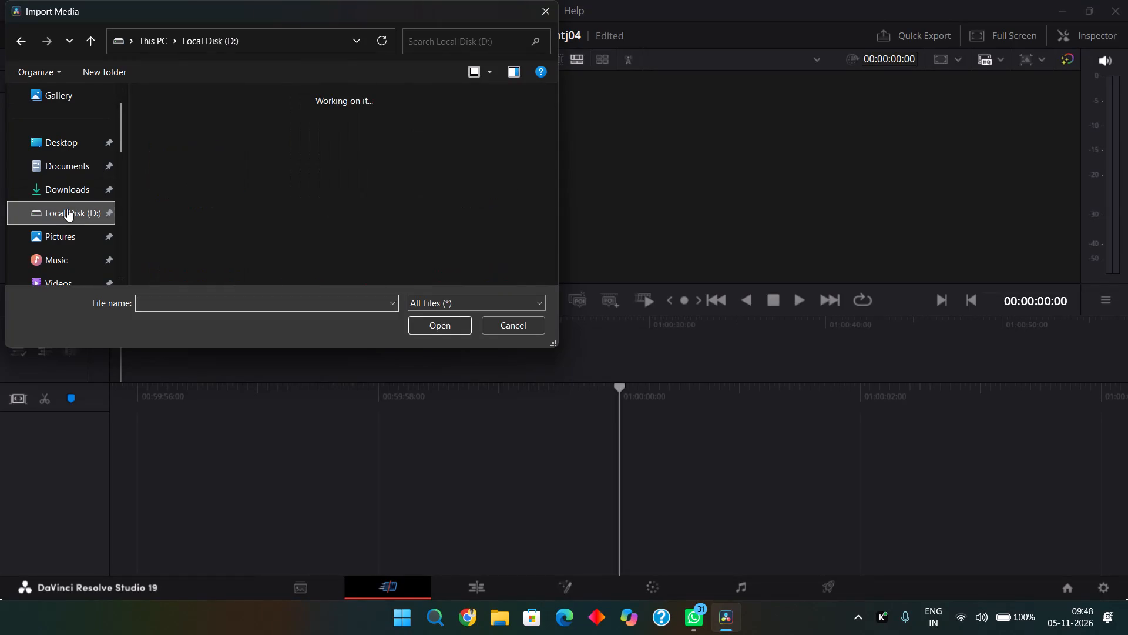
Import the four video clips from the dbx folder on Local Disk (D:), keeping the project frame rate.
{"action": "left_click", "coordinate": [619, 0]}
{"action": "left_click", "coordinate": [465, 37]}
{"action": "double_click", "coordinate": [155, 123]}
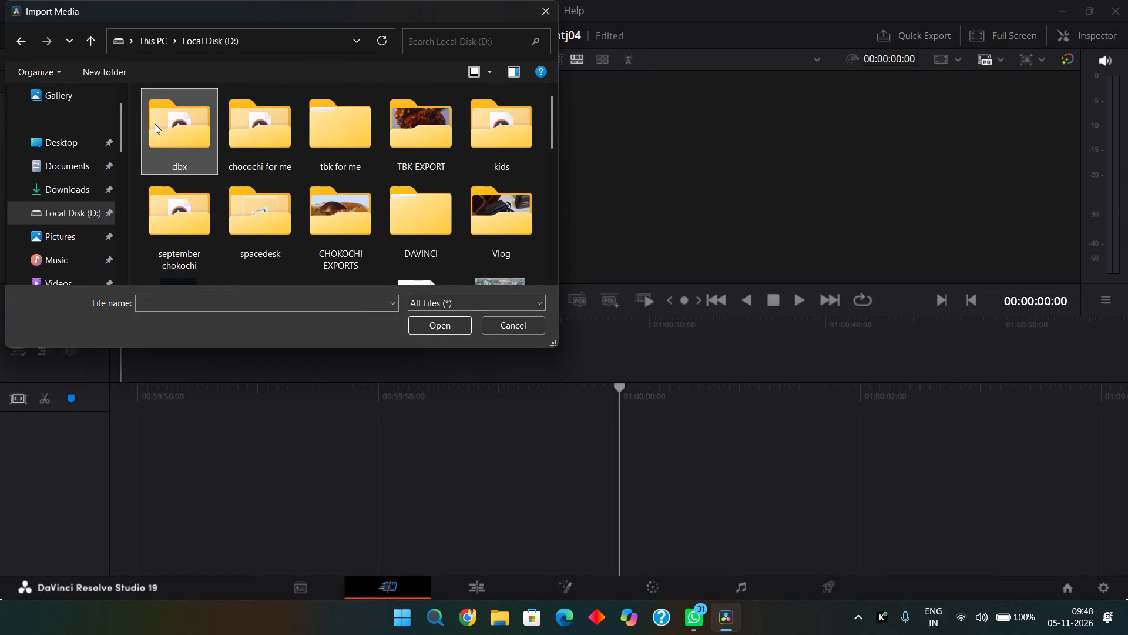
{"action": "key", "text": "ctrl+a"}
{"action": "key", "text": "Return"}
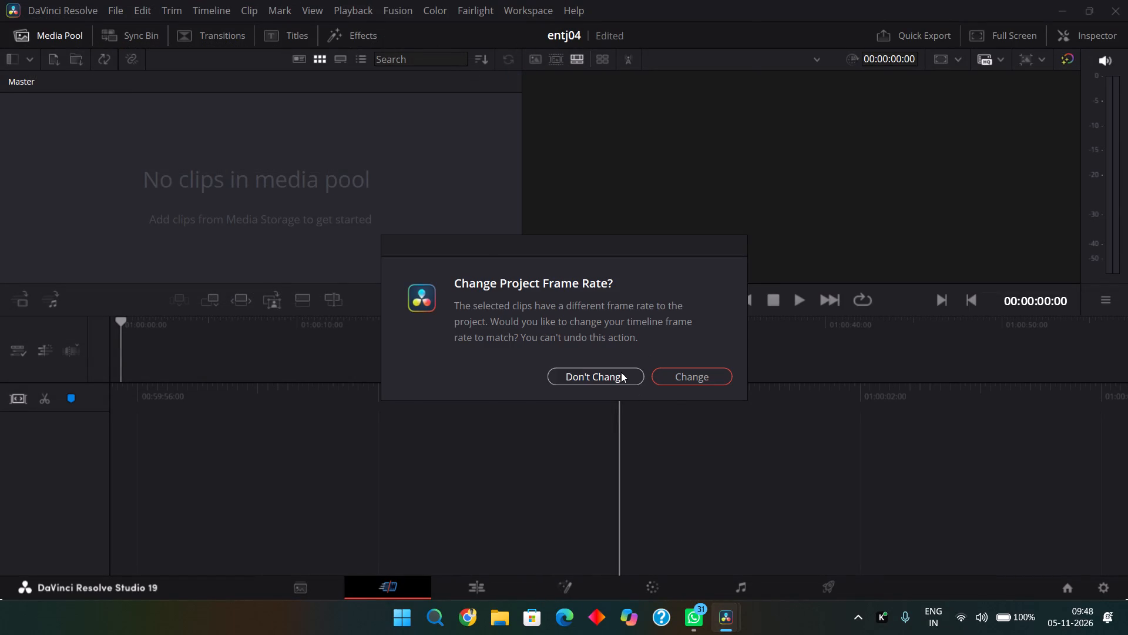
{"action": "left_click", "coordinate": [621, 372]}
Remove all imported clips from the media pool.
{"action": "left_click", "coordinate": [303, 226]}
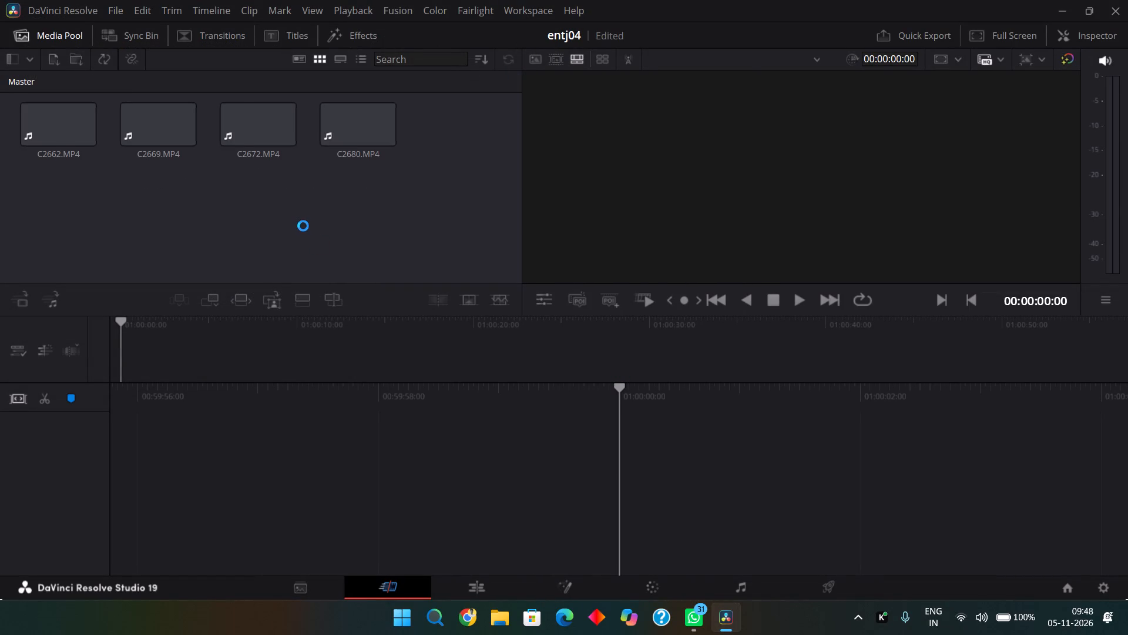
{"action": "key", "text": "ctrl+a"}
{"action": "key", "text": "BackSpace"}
Import all clips from the CLIP folder inside dbx and change the project frame rate to match them.
{"action": "key", "text": "ctrl+i"}
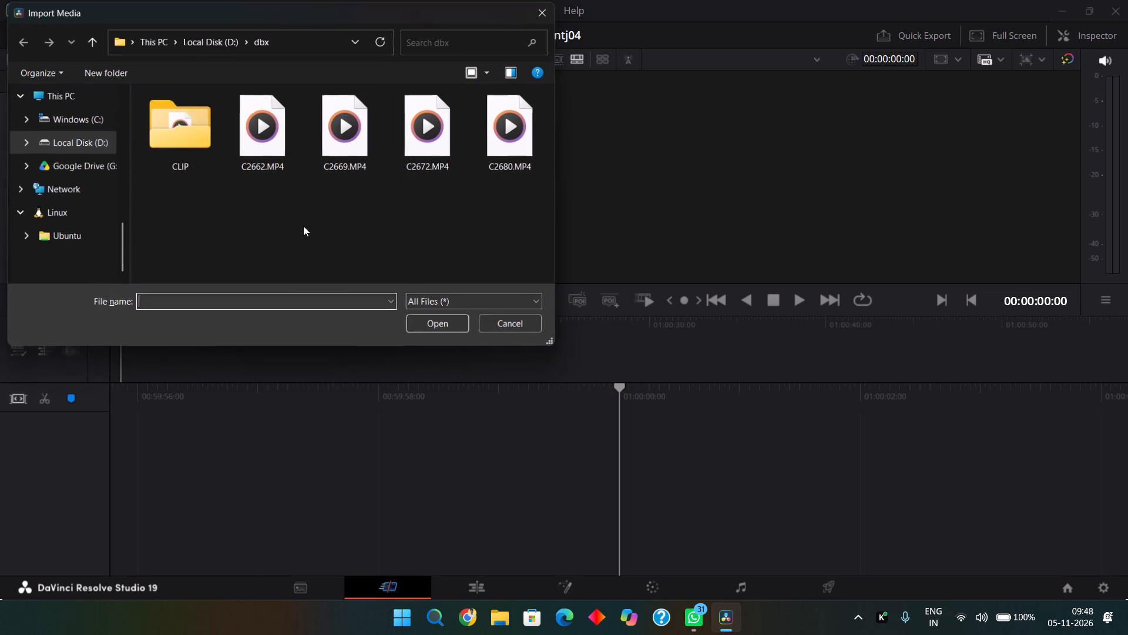
{"action": "double_click", "coordinate": [220, 143]}
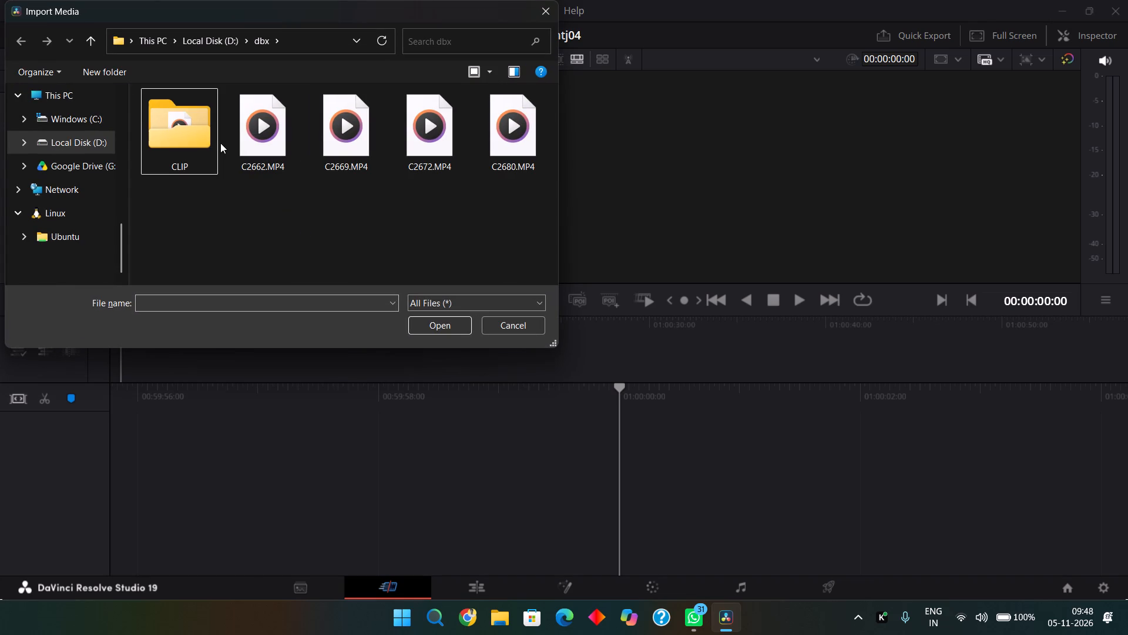
{"action": "double_click", "coordinate": [209, 141]}
{"action": "key", "text": "ctrl+a"}
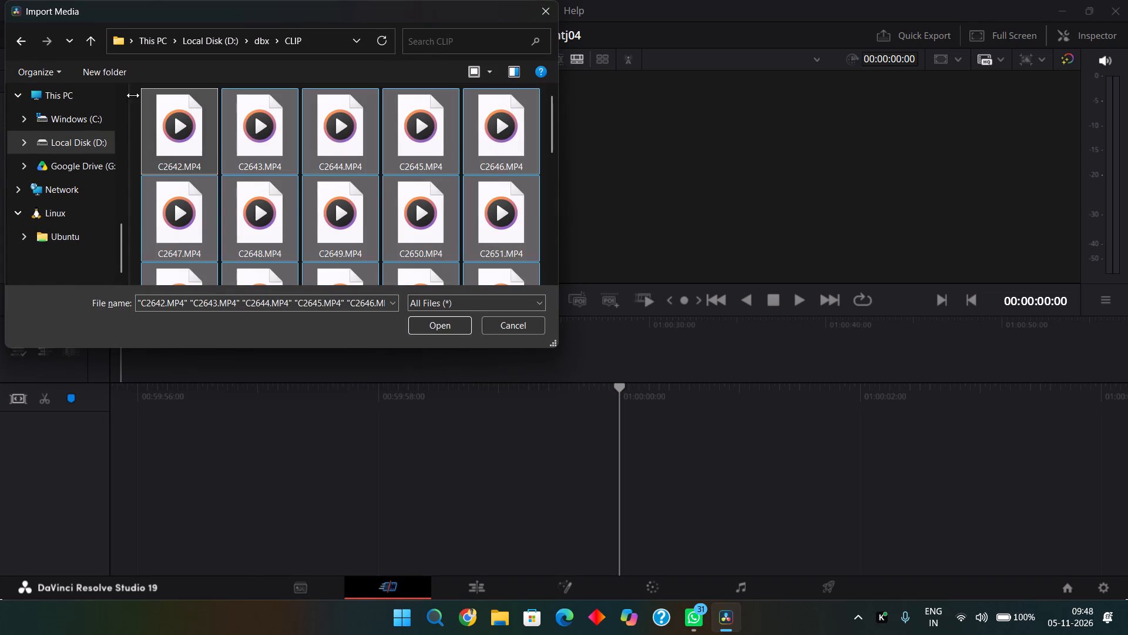
{"action": "key", "text": "Return"}
{"action": "key", "text": "Return"}
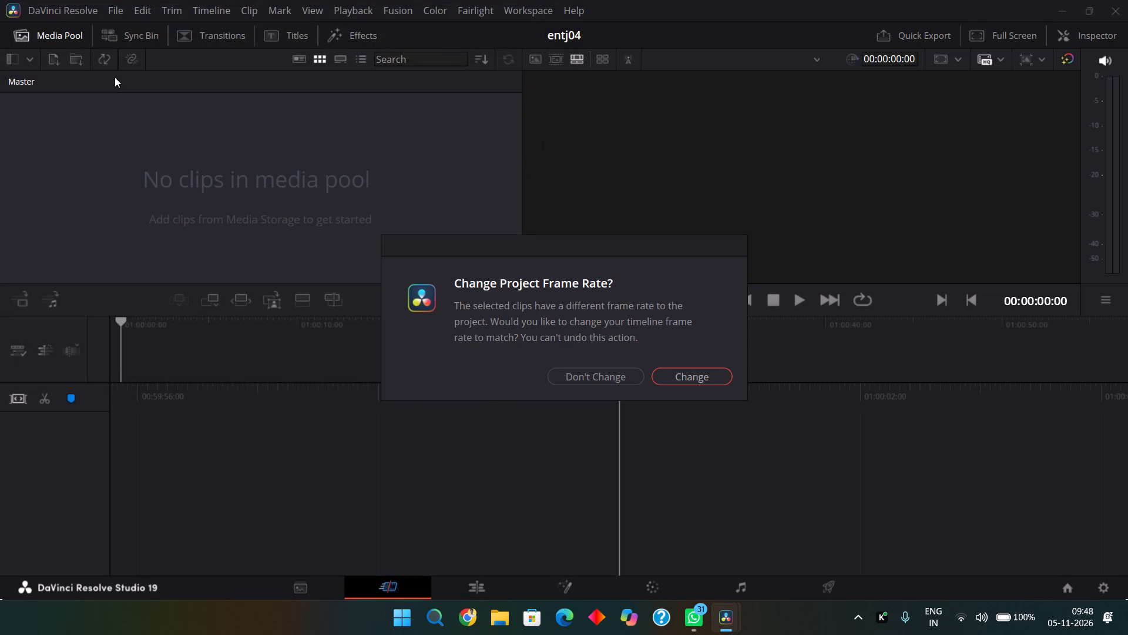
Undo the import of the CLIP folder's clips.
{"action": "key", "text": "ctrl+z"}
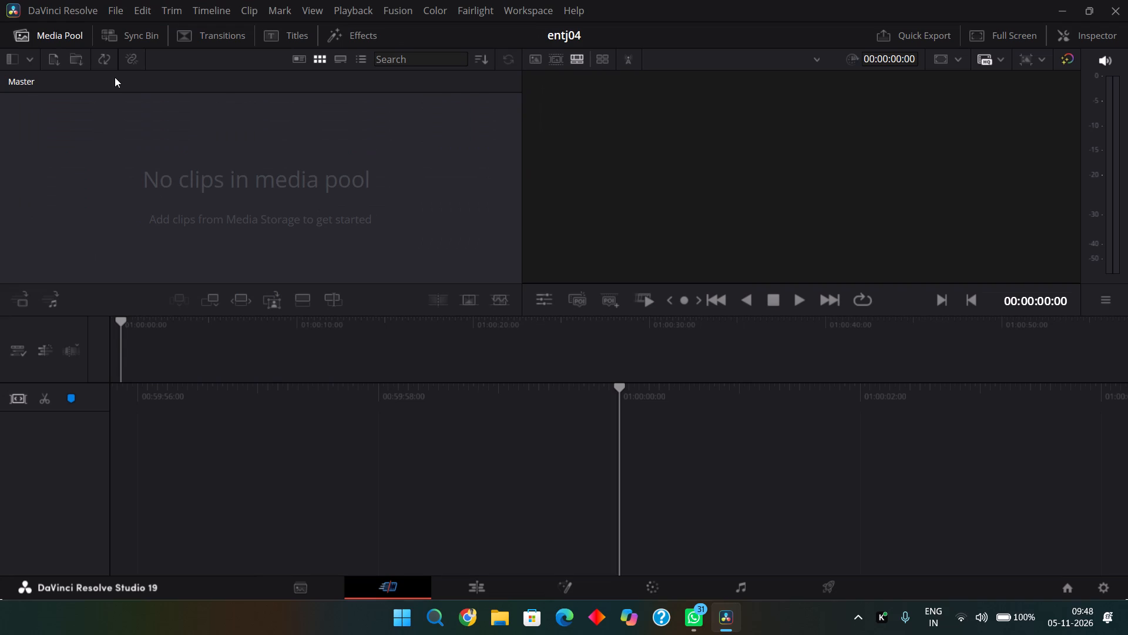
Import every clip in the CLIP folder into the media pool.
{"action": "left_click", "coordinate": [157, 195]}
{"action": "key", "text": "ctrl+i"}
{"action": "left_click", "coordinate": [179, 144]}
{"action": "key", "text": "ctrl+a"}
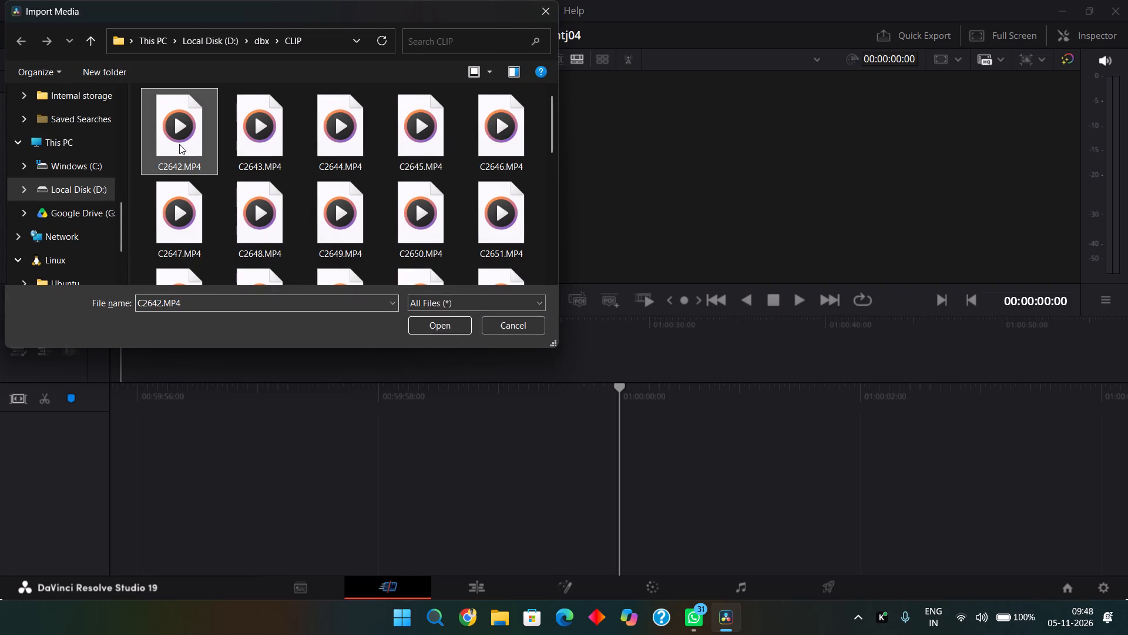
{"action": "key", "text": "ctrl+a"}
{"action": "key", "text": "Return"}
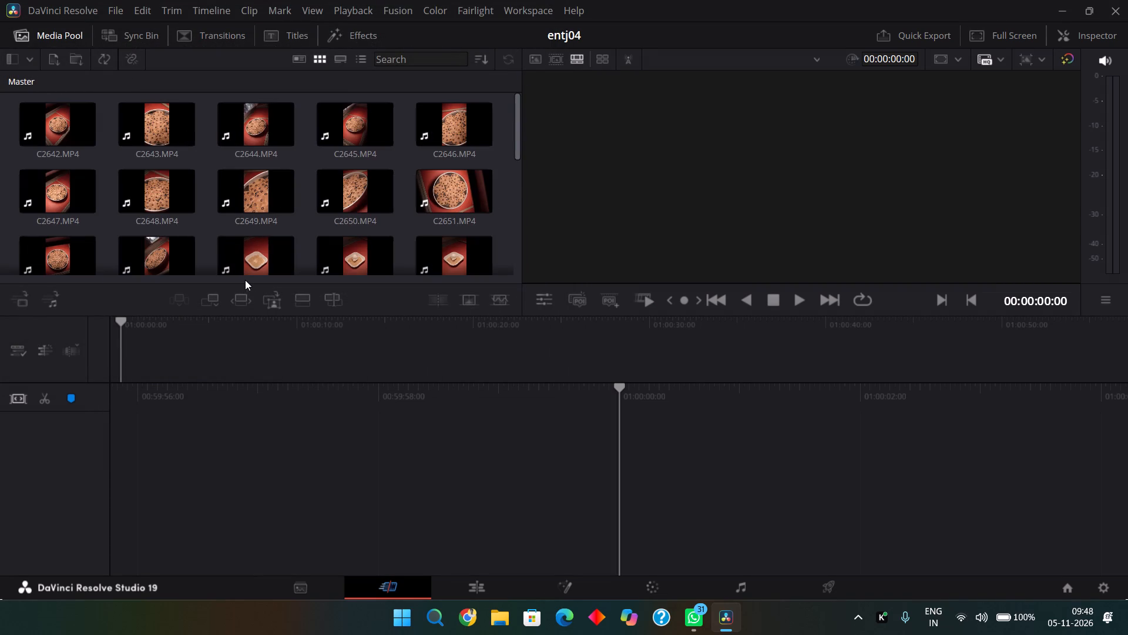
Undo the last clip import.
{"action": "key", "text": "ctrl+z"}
Import all the video clips from the dbx > CLIP folder into the Master bin.
{"action": "key", "text": "ctrl+i"}
{"action": "left_click", "coordinate": [163, 165]}
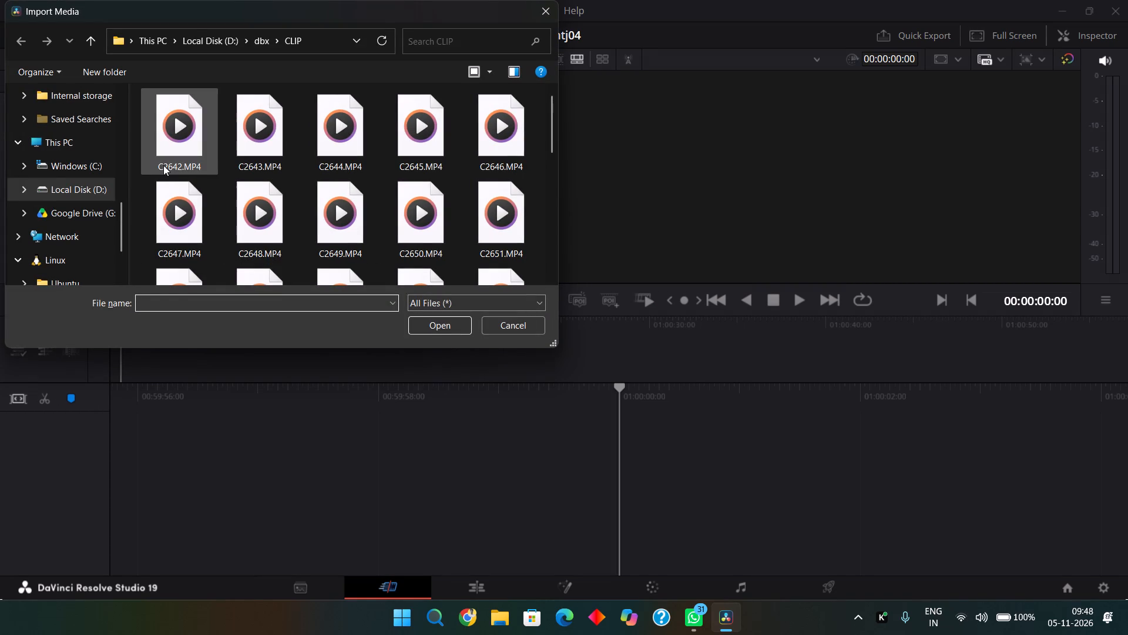
{"action": "key", "text": "ctrl+a"}
{"action": "left_click", "coordinate": [174, 158]}
{"action": "key", "text": "ctrl+a"}
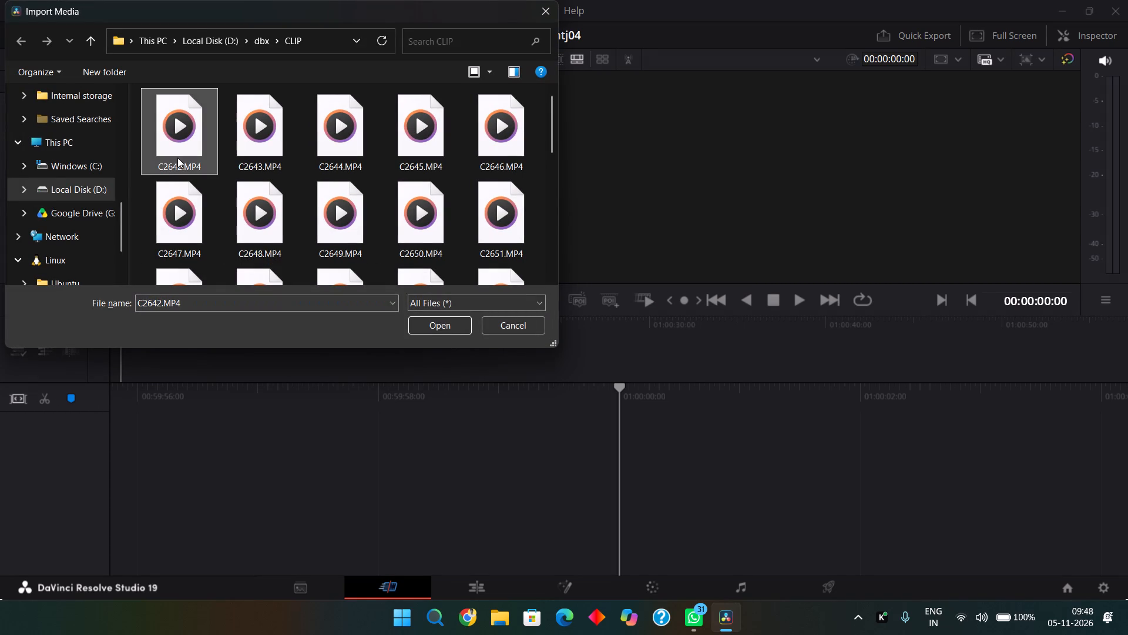
{"action": "key", "text": "ctrl+a"}
{"action": "left_click", "coordinate": [420, 319]}
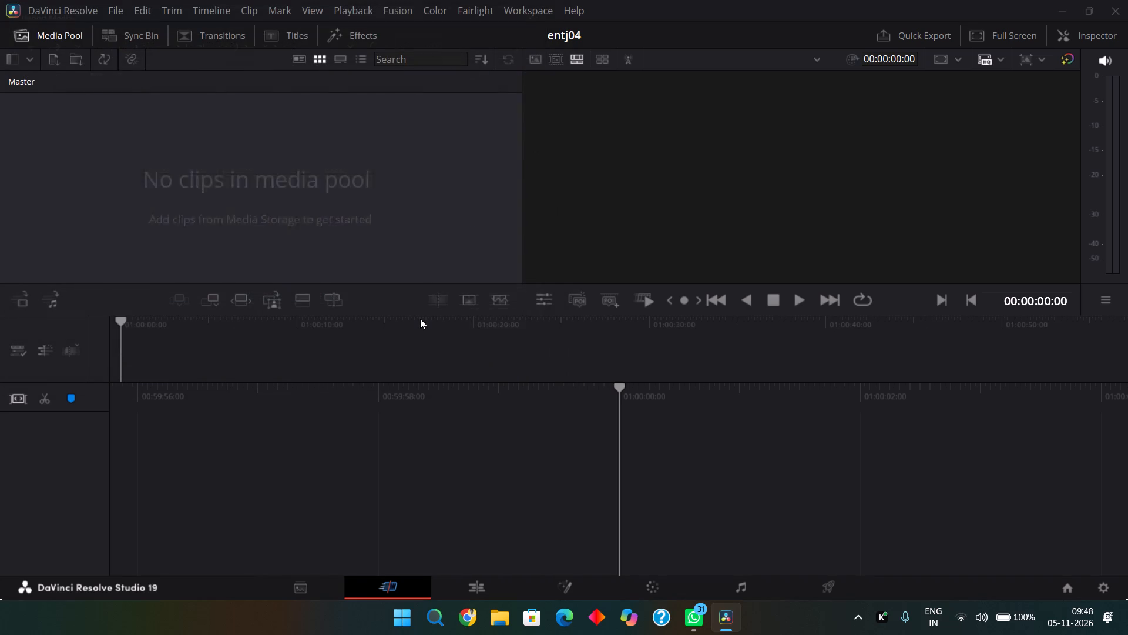
Import C2662.MP4, C2669.MP4, C2672.MP4 and C2680.MP4 from the dbx folder into the Master bin.
{"action": "key", "text": "ctrl+i"}
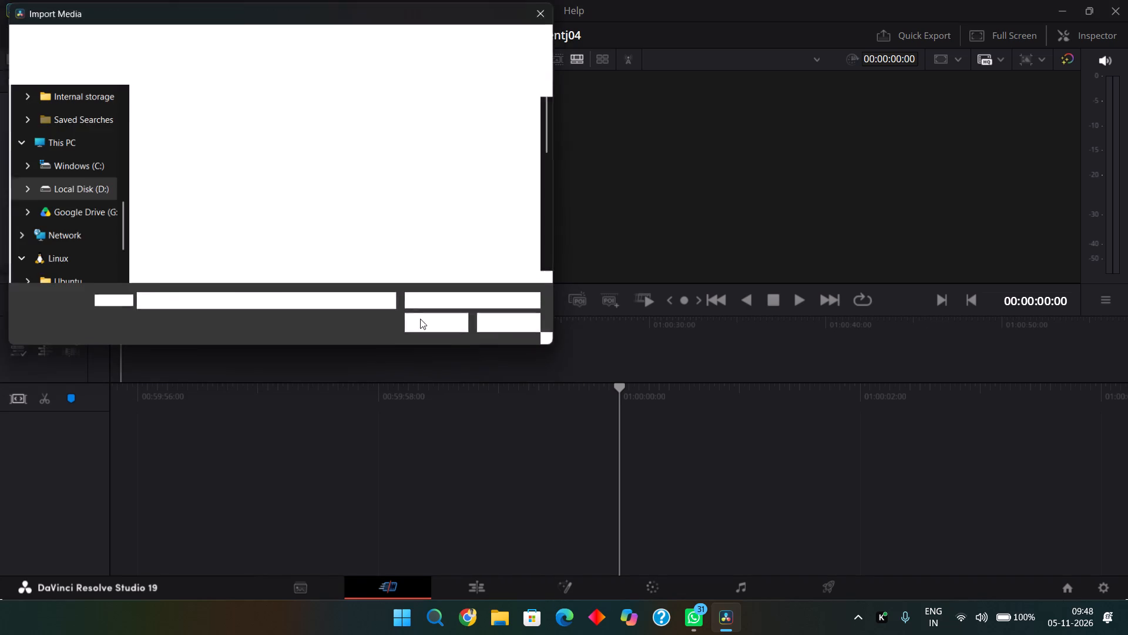
{"action": "left_click", "coordinate": [266, 44]}
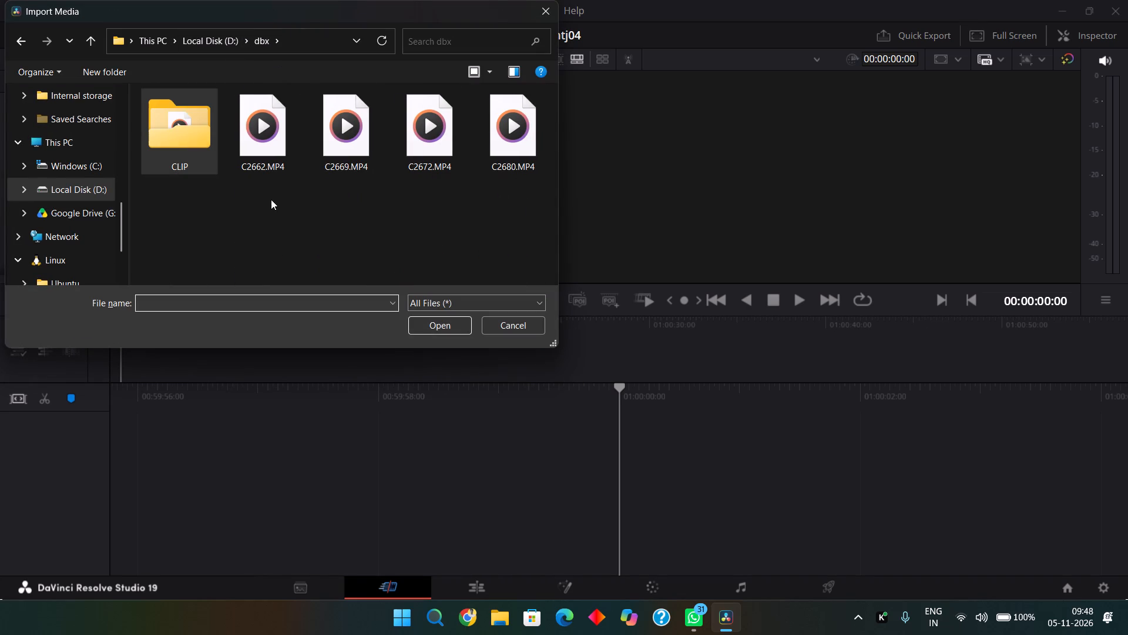
{"action": "left_click_drag", "start_coordinate": [270, 199], "coordinate": [522, 116]}
{"action": "key", "text": "Return"}
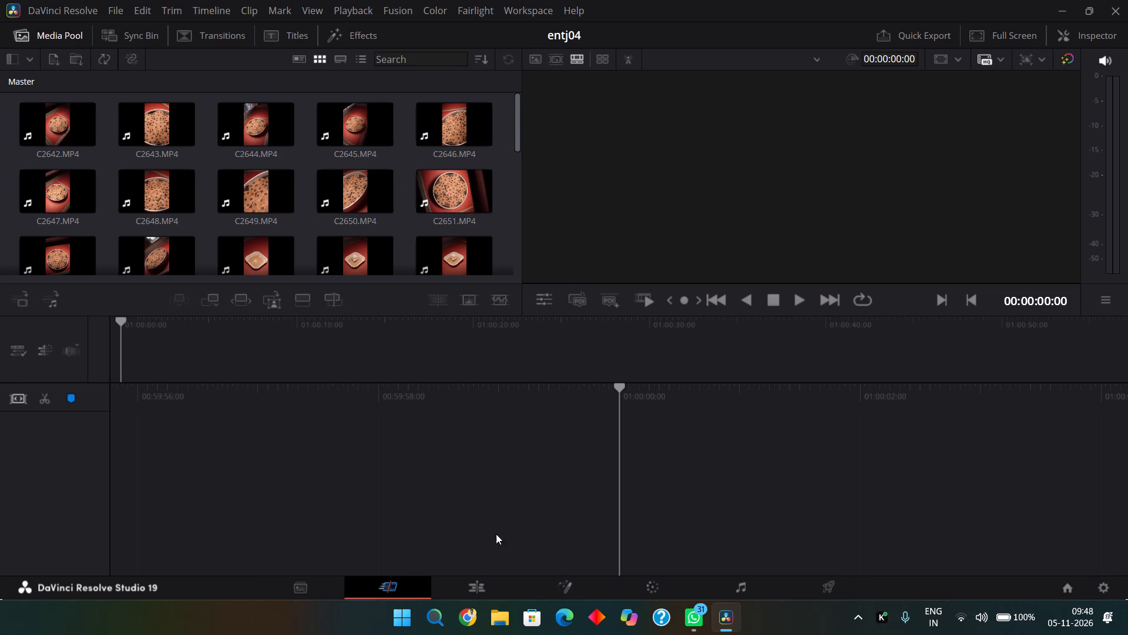
Switch to the Edit page.
{"action": "left_click", "coordinate": [486, 595]}
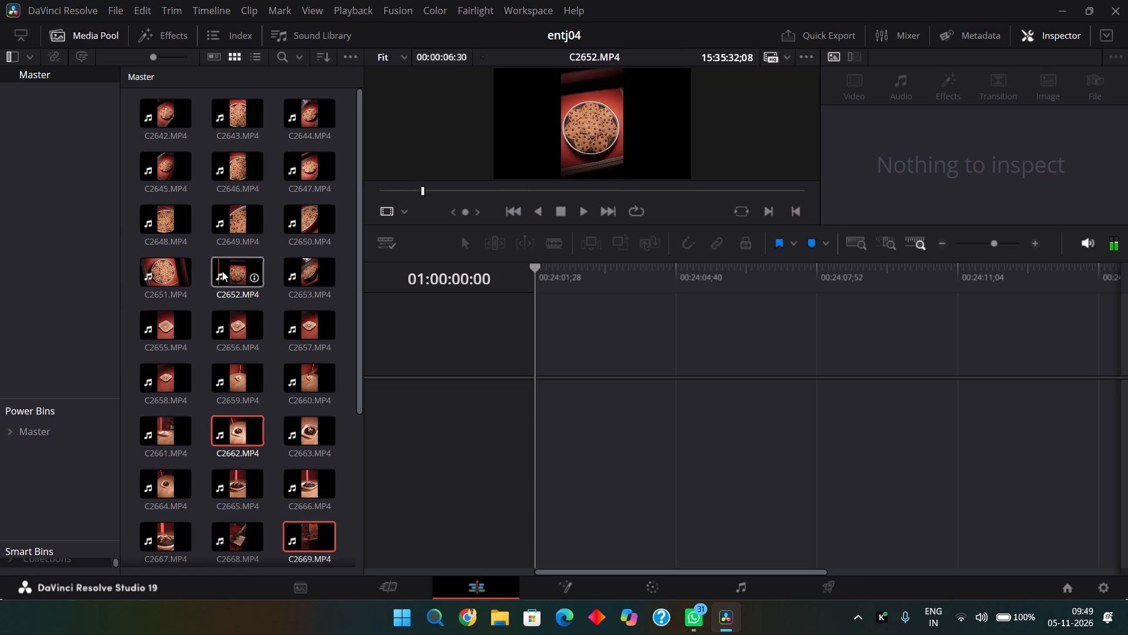
Preview clip C2672.MP4 from the media pool in full-screen playback.
{"action": "scroll", "coordinate": [241, 264], "scroll_direction": "down", "scroll_amount": 3}
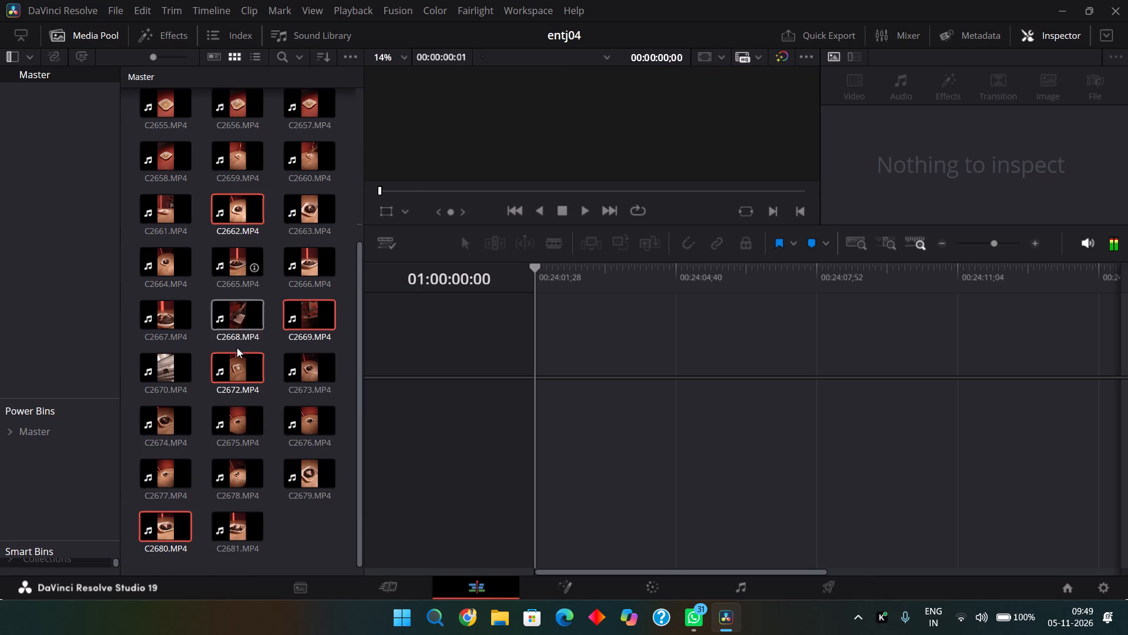
{"action": "left_click", "coordinate": [231, 363]}
{"action": "key", "text": "ctrl+f"}
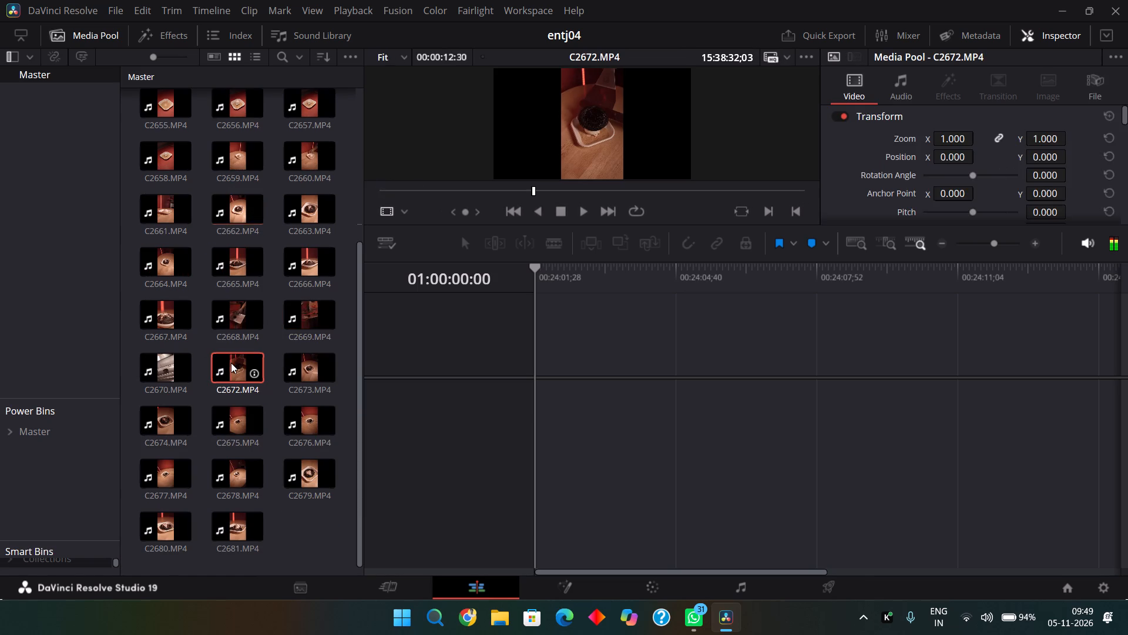
{"action": "key", "text": "Escape"}
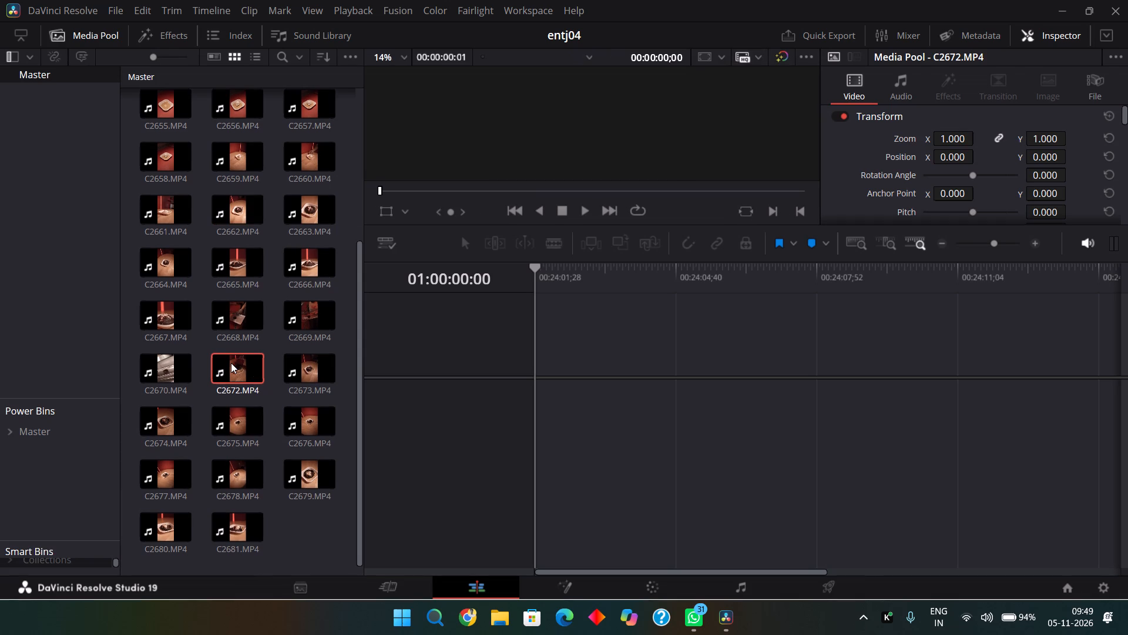
{"action": "double_click", "coordinate": [231, 363]}
{"action": "key", "text": "ctrl+f"}
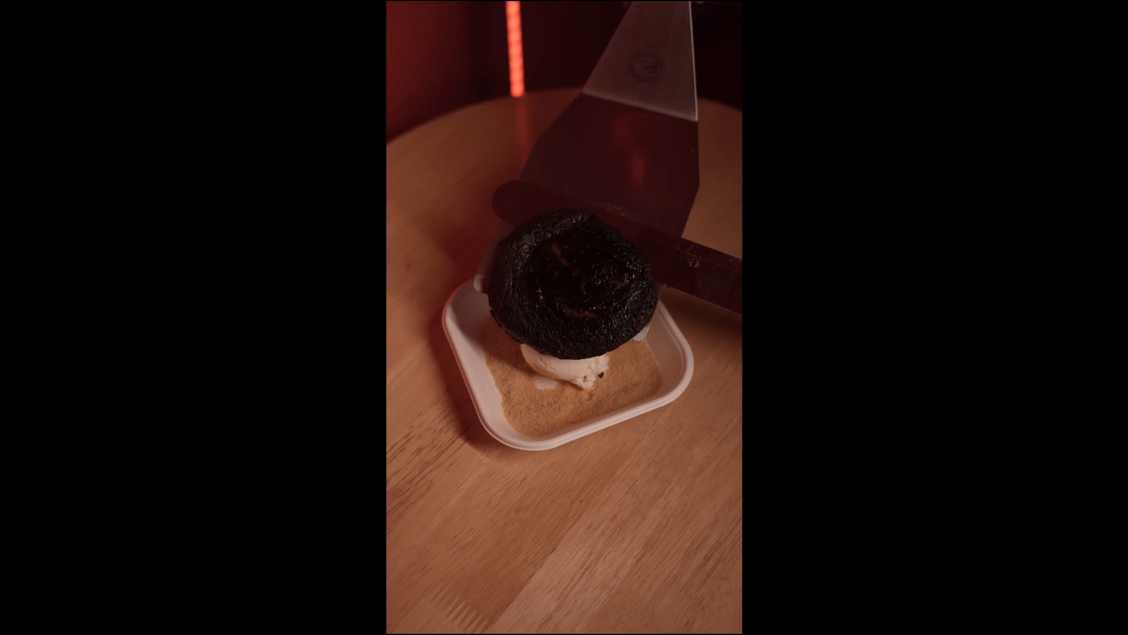
{"action": "key", "text": "space"}
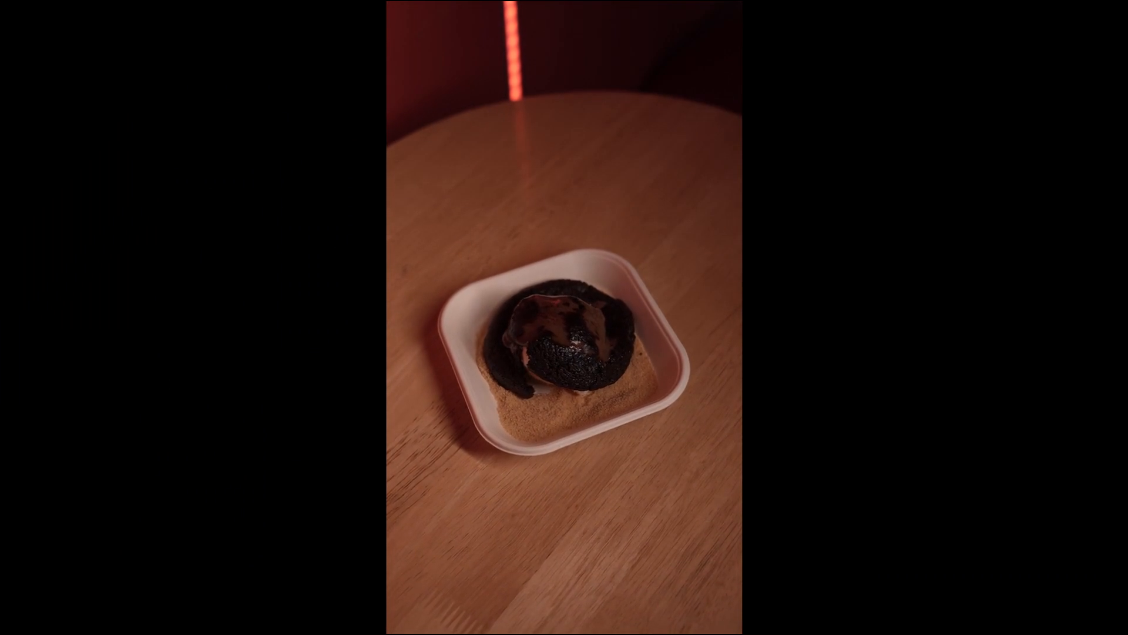
{"action": "key", "text": "Escape"}
{"action": "key", "text": "space"}
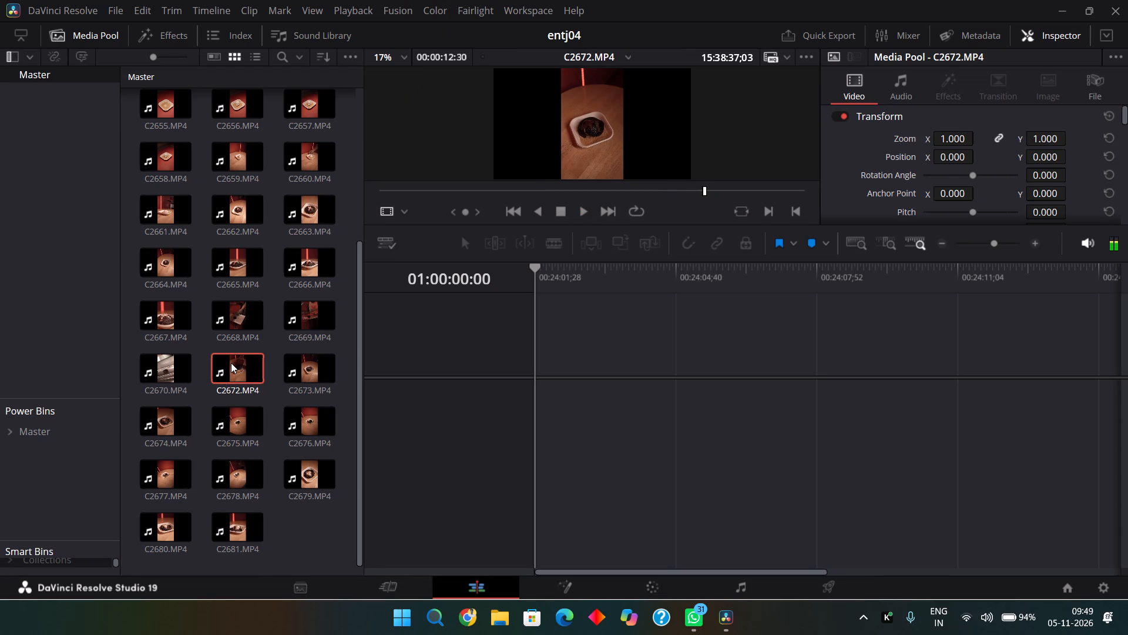
Create a timeline by placing all the media pool clips, from C2642.MP4 through C2681.MP4, at its start.
{"action": "scroll", "coordinate": [149, 380], "scroll_direction": "down", "scroll_amount": 1}
{"action": "scroll", "coordinate": [149, 380], "scroll_direction": "up", "scroll_amount": 8}
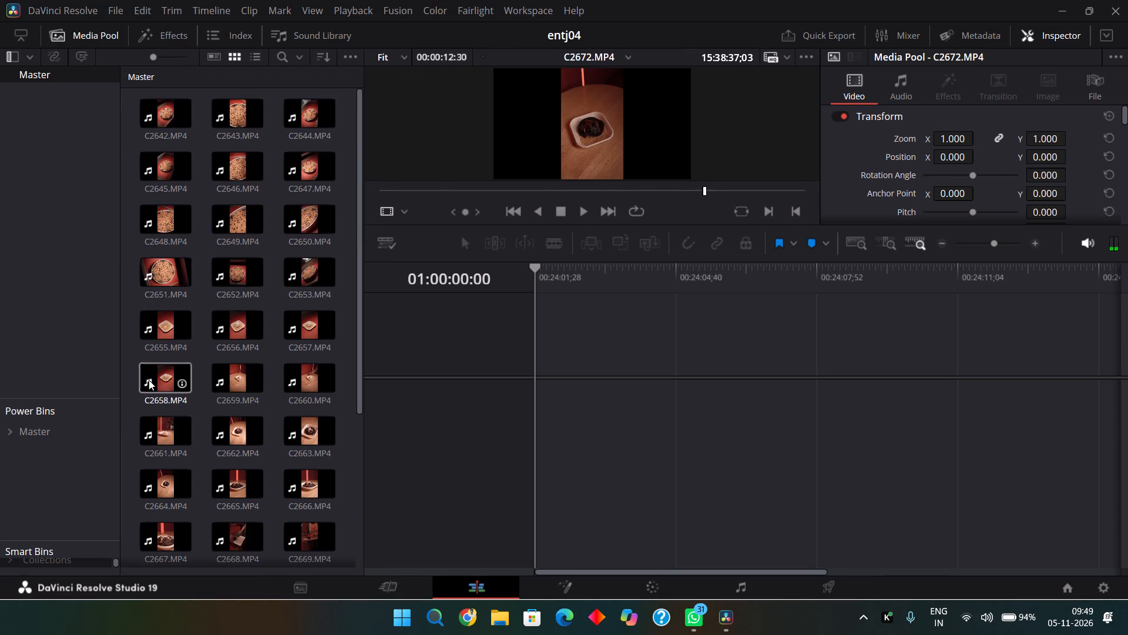
{"action": "scroll", "coordinate": [174, 271], "scroll_direction": "down", "scroll_amount": 1}
{"action": "scroll", "coordinate": [153, 175], "scroll_direction": "up", "scroll_amount": 8}
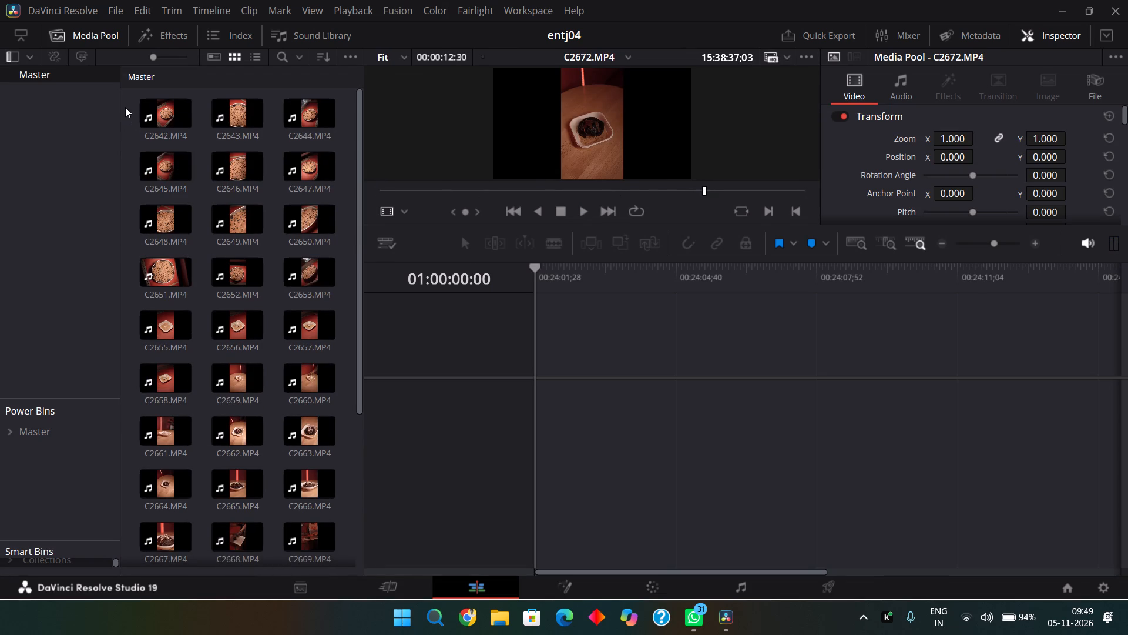
{"action": "left_click_drag", "start_coordinate": [125, 107], "coordinate": [346, 634]}
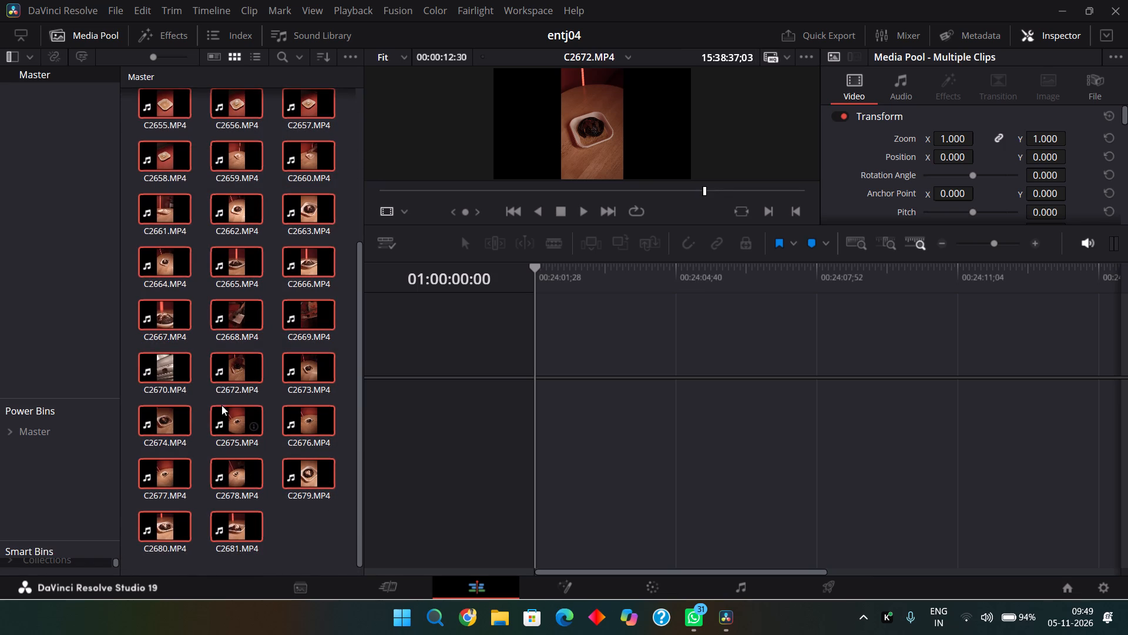
{"action": "left_click_drag", "start_coordinate": [230, 417], "coordinate": [590, 445]}
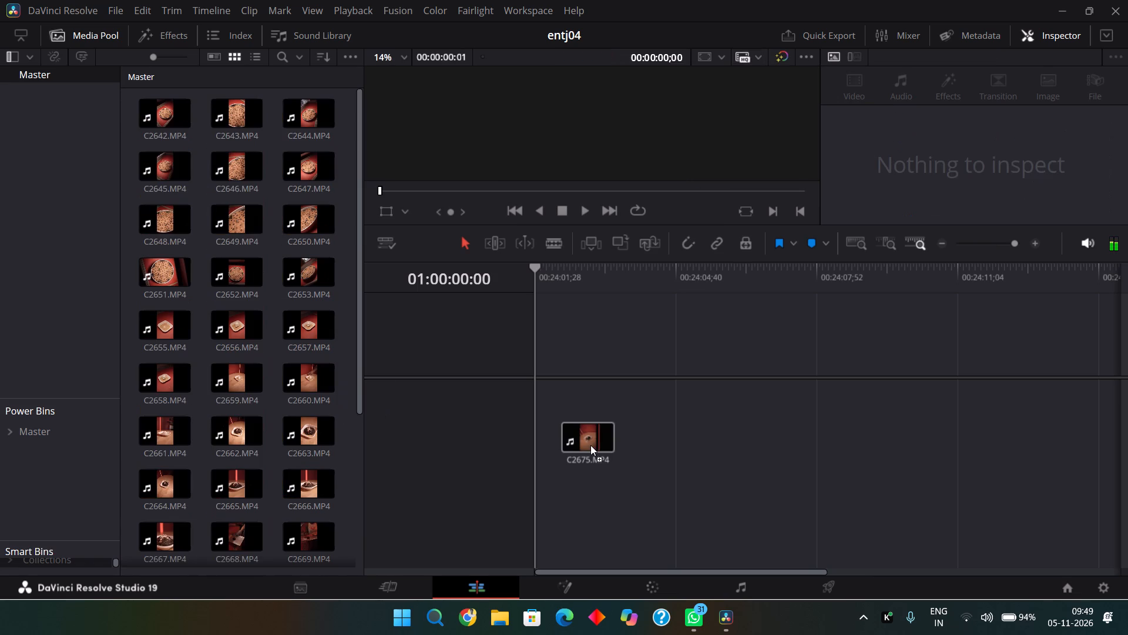
{"action": "left_click_drag", "start_coordinate": [590, 445], "coordinate": [538, 449]}
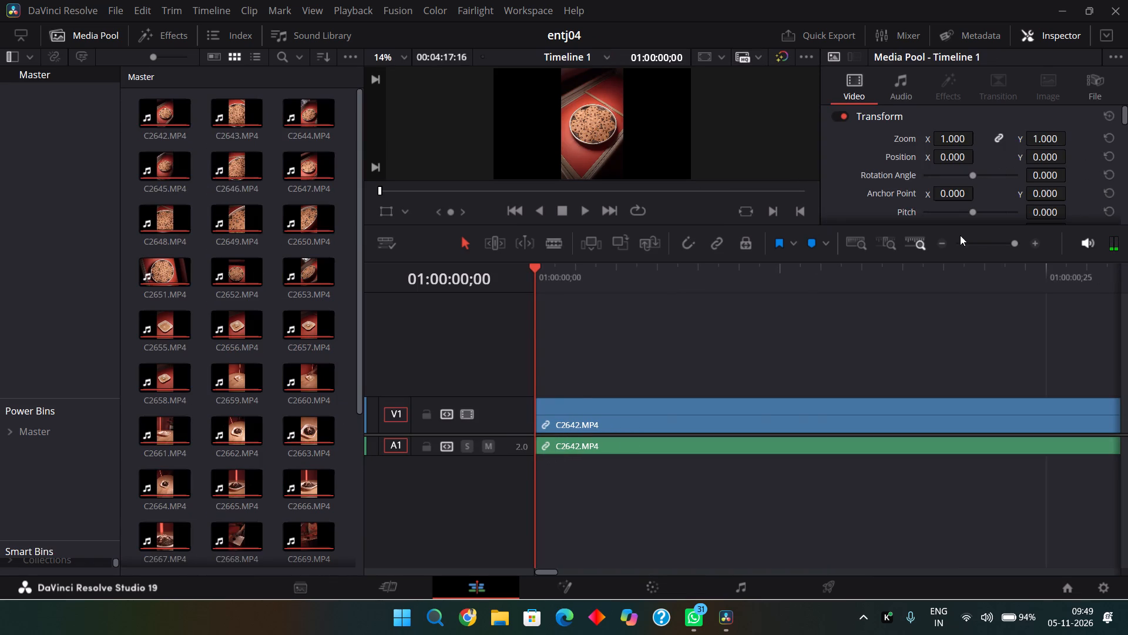
Fit the whole clip sequence in the timeline, start playback and mute audio track A1.
{"action": "left_click", "coordinate": [988, 244]}
{"action": "left_click", "coordinate": [980, 249]}
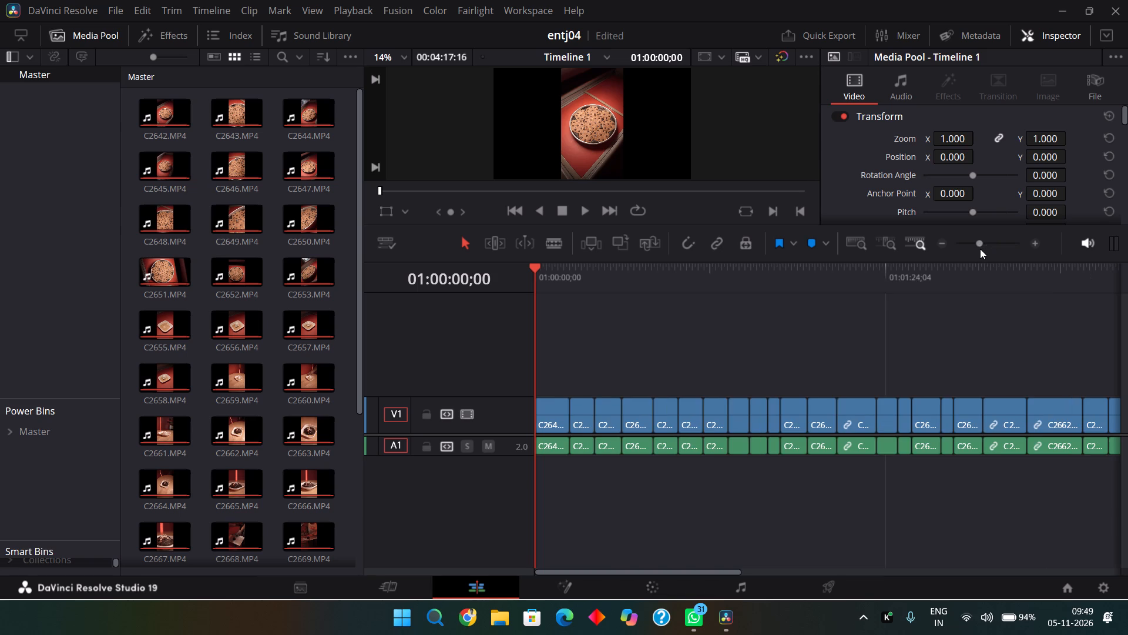
{"action": "left_click", "coordinate": [975, 249]}
{"action": "key", "text": "space"}
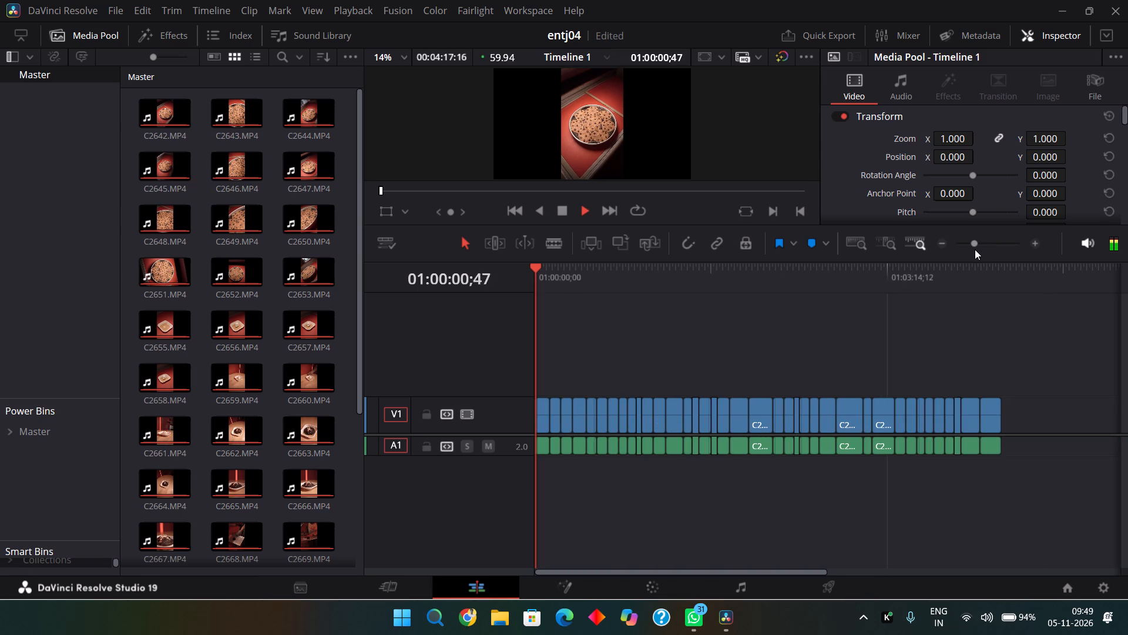
{"action": "left_click", "coordinate": [484, 447]}
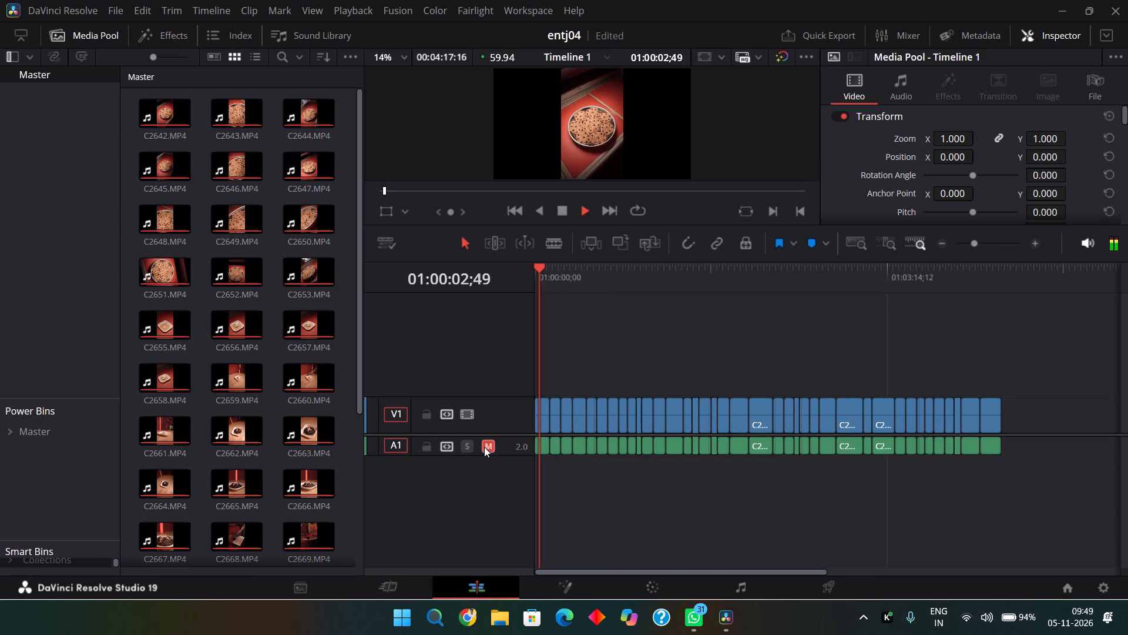
Enlarge the viewer area above the timeline while playing from around the one-minute mark.
{"action": "left_click", "coordinate": [647, 263]}
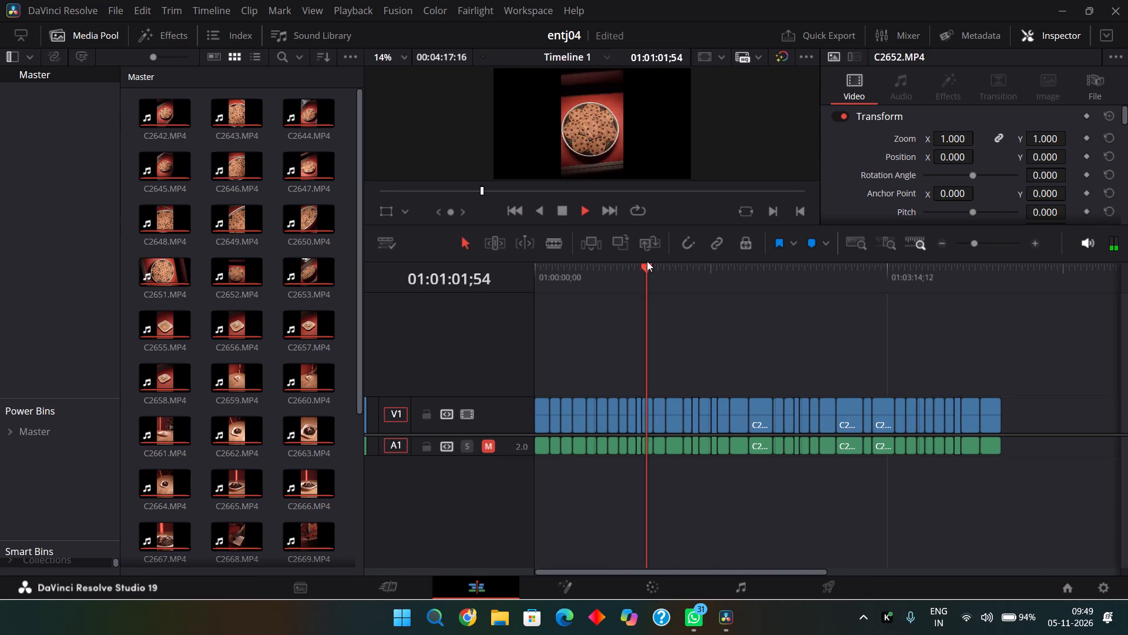
{"action": "left_click_drag", "start_coordinate": [632, 260], "coordinate": [701, 520]}
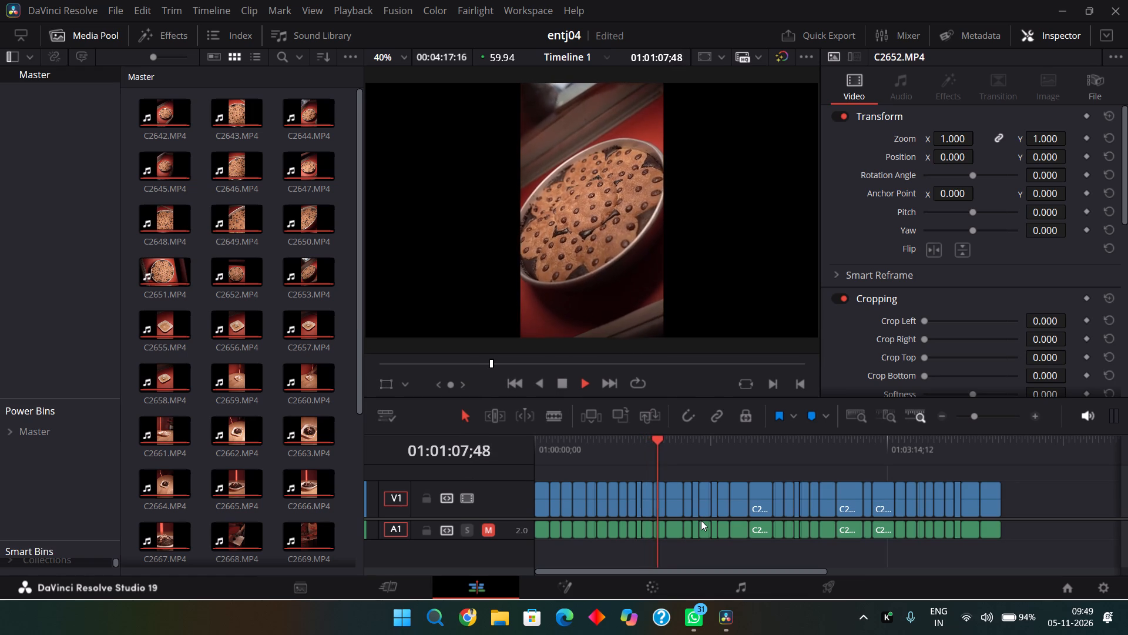
Review the cookie footage by sampling playback at successively earlier points, from just past one minute back to near the timeline's start.
{"action": "left_click", "coordinate": [670, 450]}
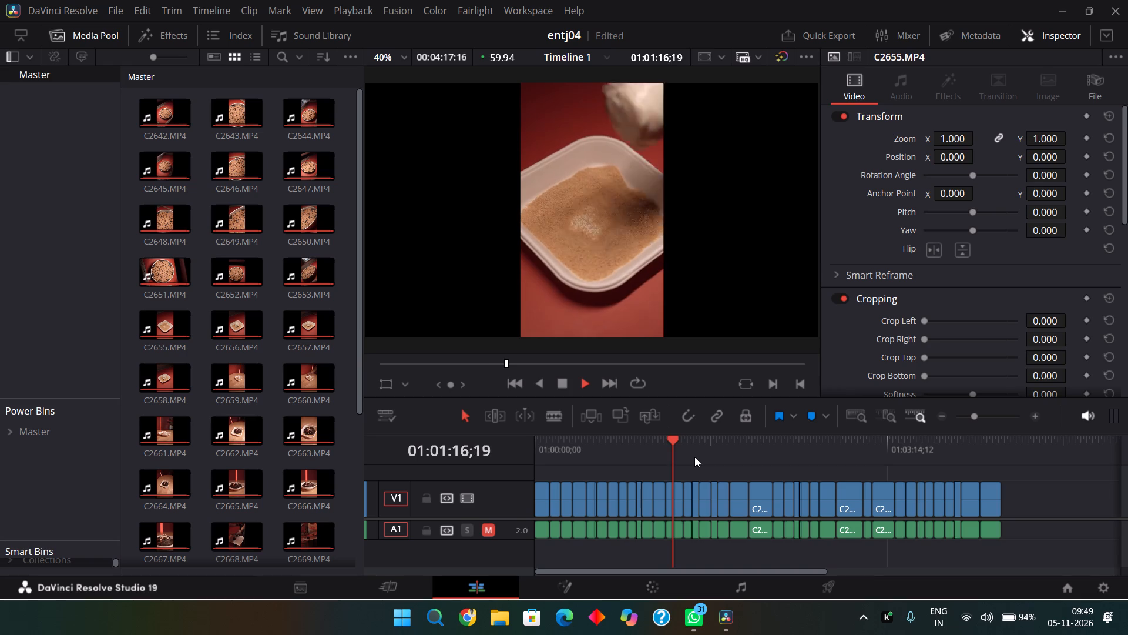
{"action": "left_click", "coordinate": [649, 449]}
{"action": "left_click", "coordinate": [630, 449]}
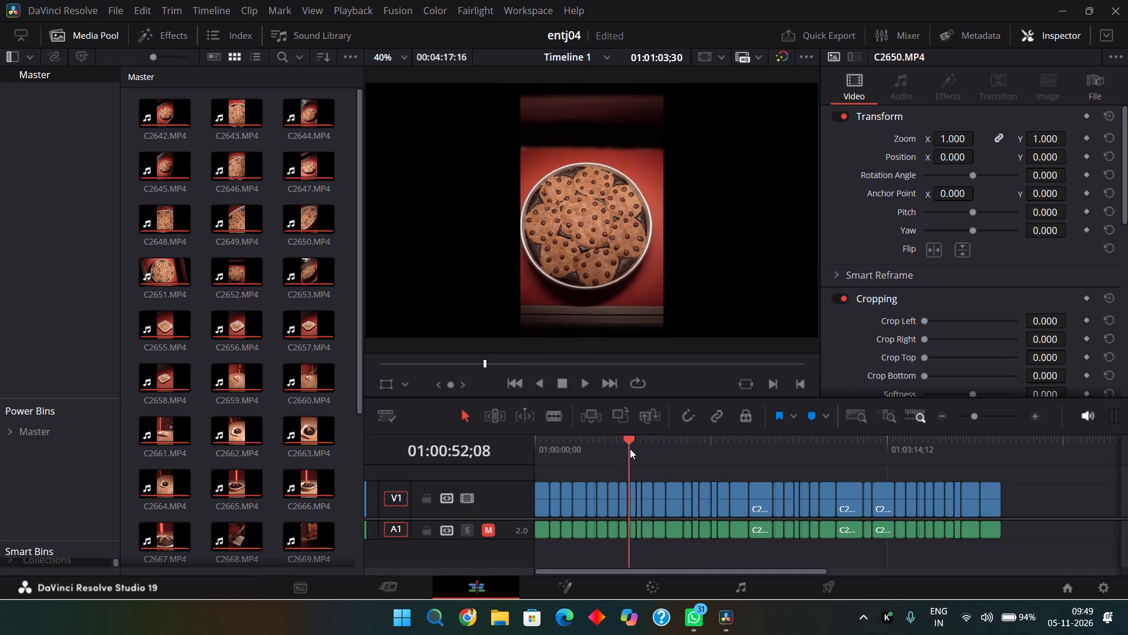
{"action": "left_click", "coordinate": [601, 448]}
{"action": "left_click", "coordinate": [579, 446]}
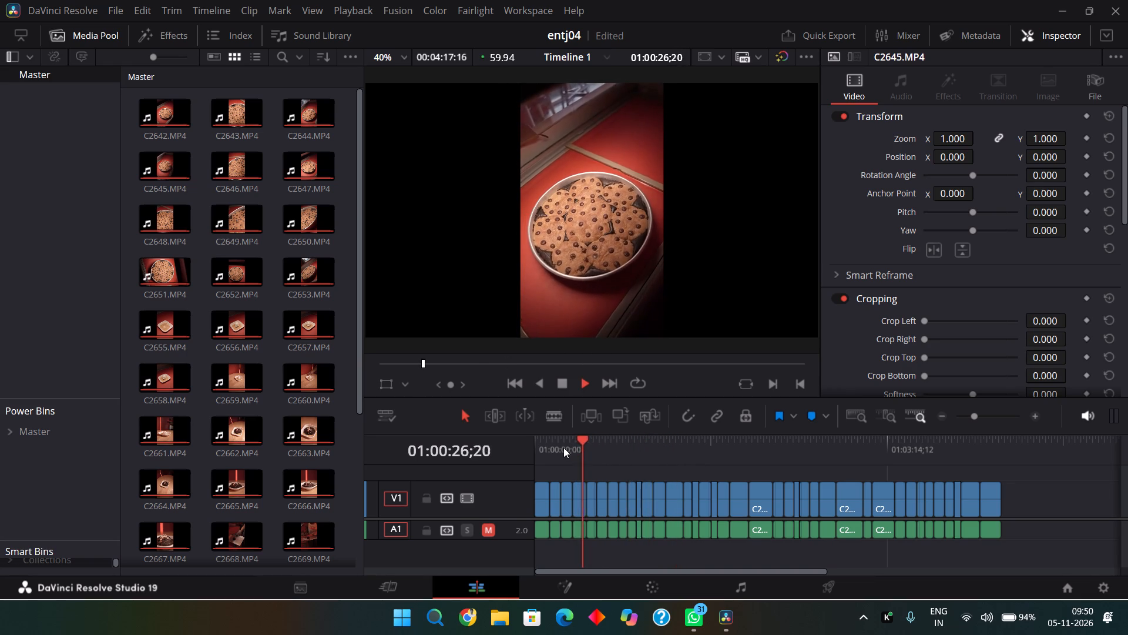
{"action": "left_click", "coordinate": [563, 447]}
Review the rest of the timeline by sampling playback at successive points from about 01:01:11 forward to about 01:03:43.
{"action": "left_click", "coordinate": [664, 449]}
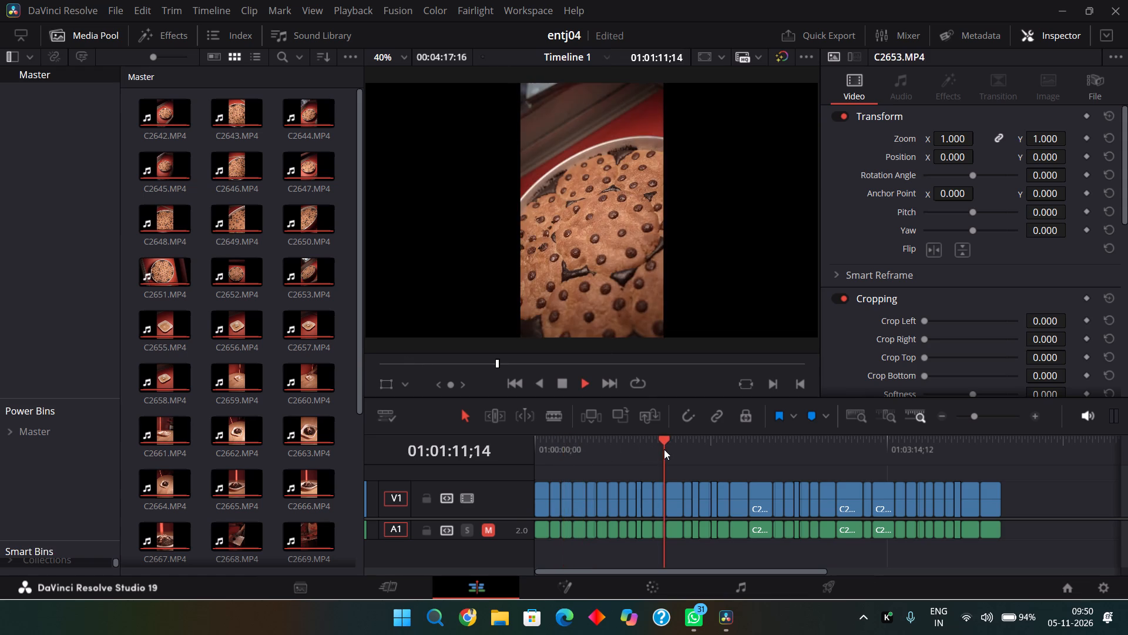
{"action": "left_click", "coordinate": [696, 449]}
{"action": "left_click", "coordinate": [727, 447]}
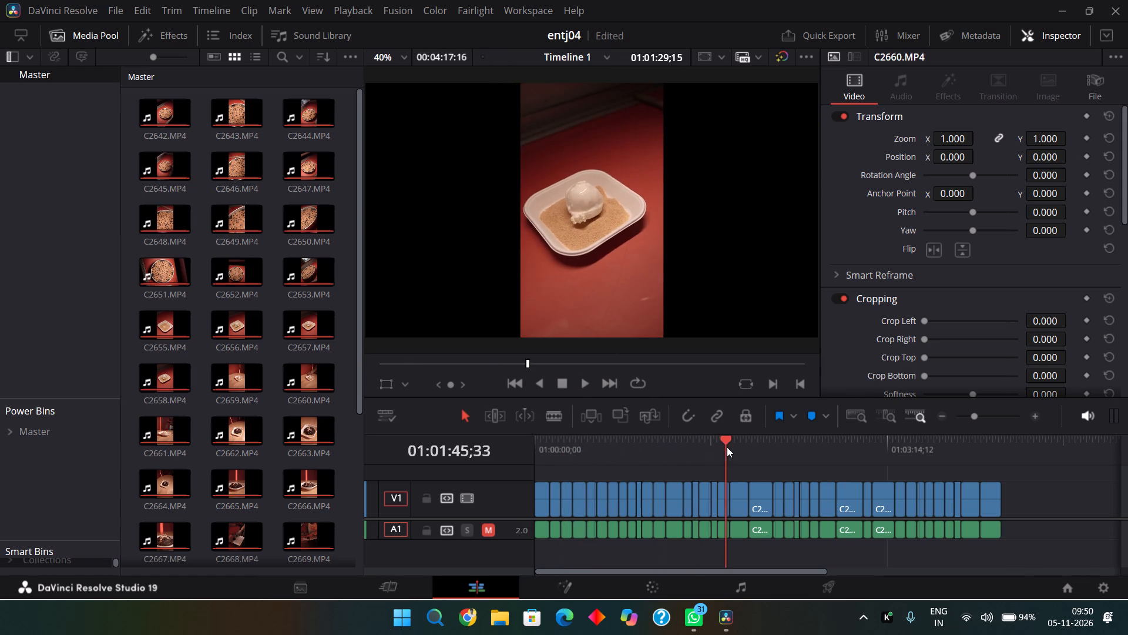
{"action": "left_click", "coordinate": [768, 439]}
{"action": "left_click", "coordinate": [788, 438]}
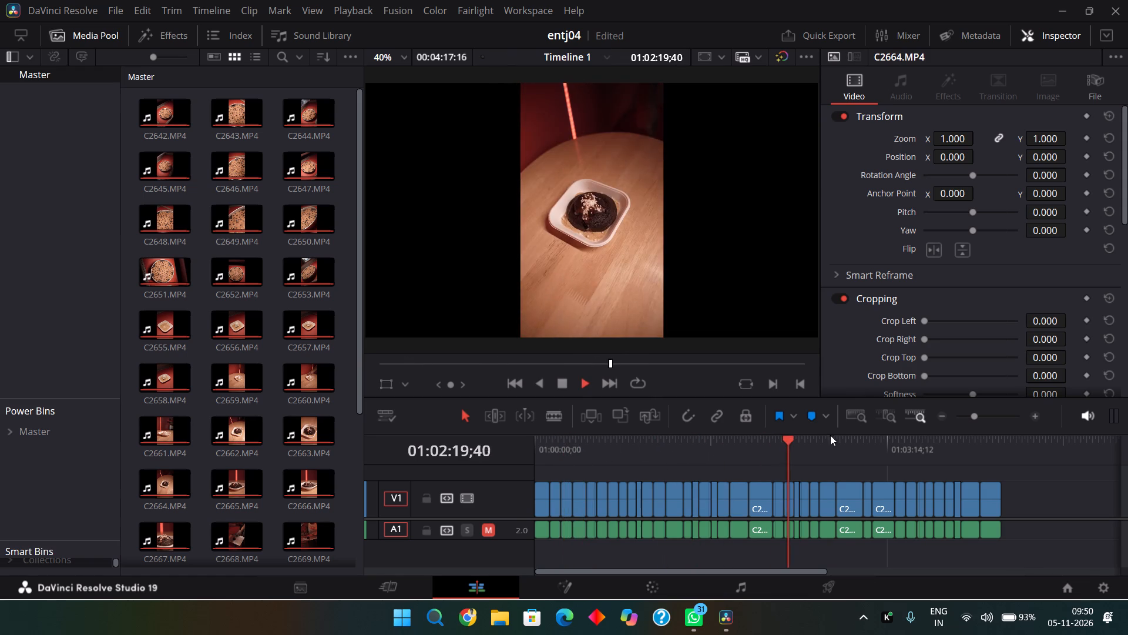
{"action": "left_click", "coordinate": [843, 443]}
{"action": "left_click", "coordinate": [868, 443]}
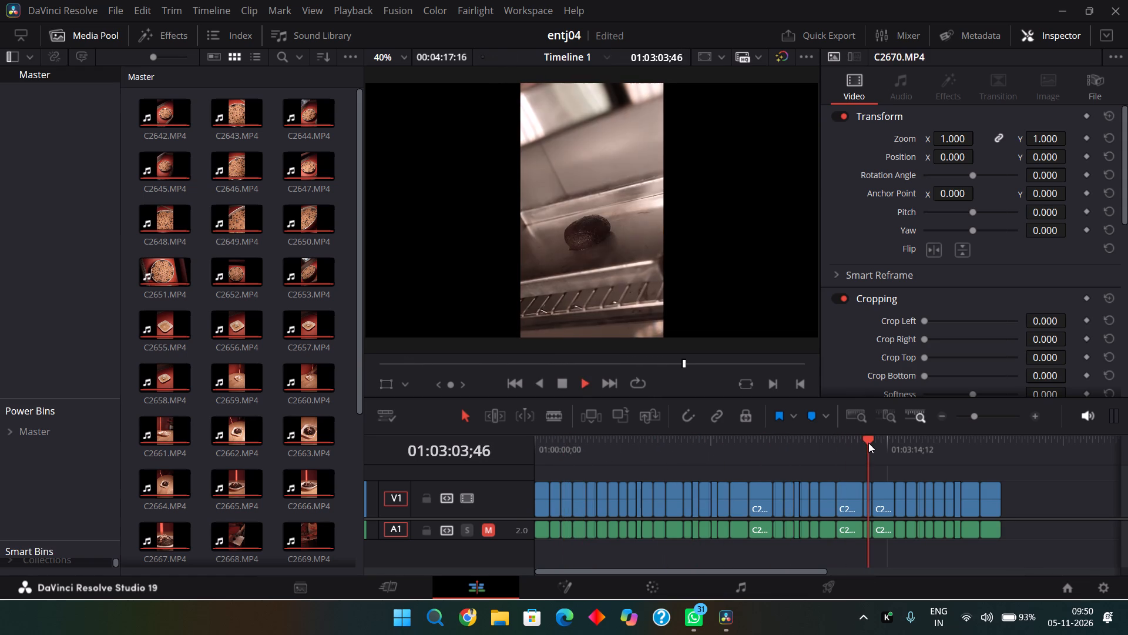
{"action": "left_click", "coordinate": [911, 444]}
{"action": "left_click", "coordinate": [940, 444]}
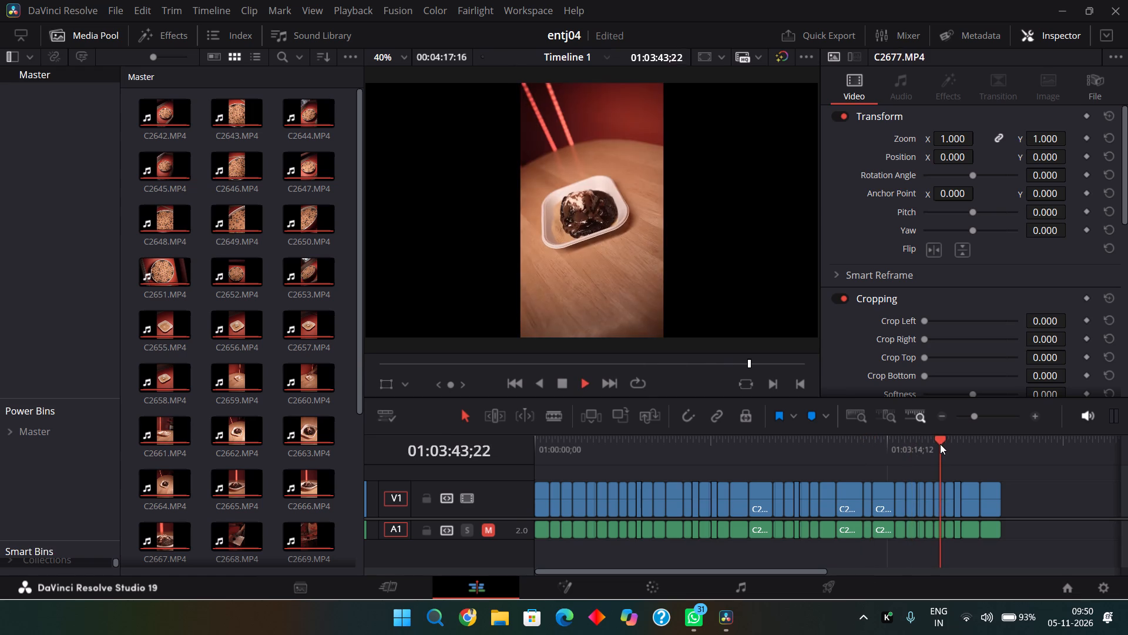
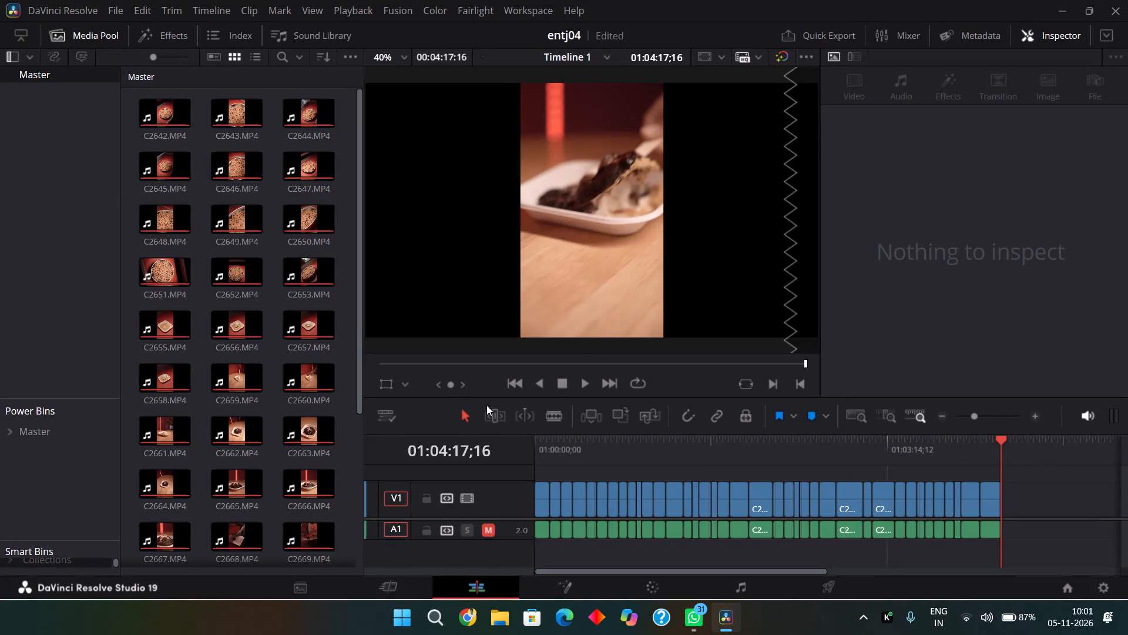
Return the playhead to the very start of the timeline at 01:00:00;00.
{"action": "left_click_drag", "start_coordinate": [548, 453], "coordinate": [472, 496]}
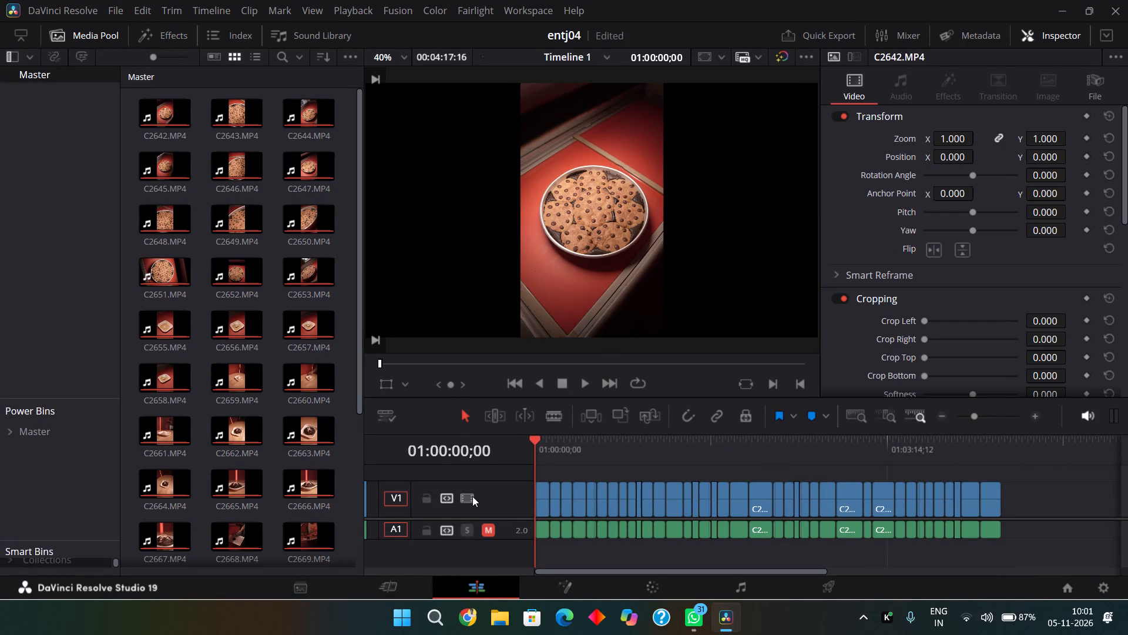
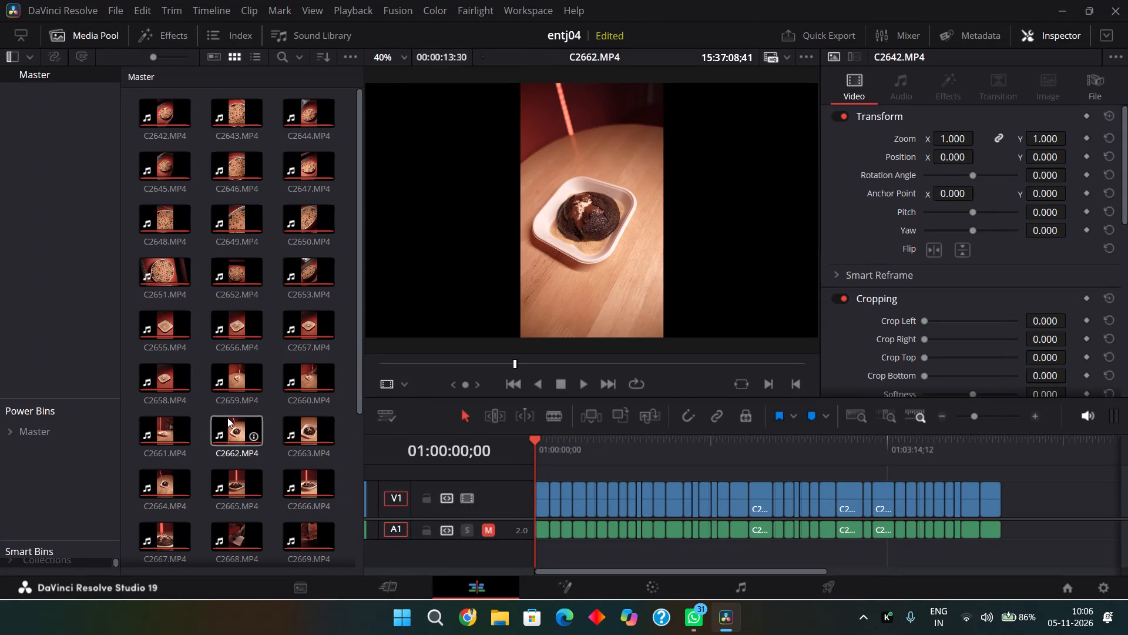
Set the project's proxy generation location to the DAVINCI folder on Local Disk (D:) in the project settings.
{"action": "left_click", "coordinate": [121, 11]}
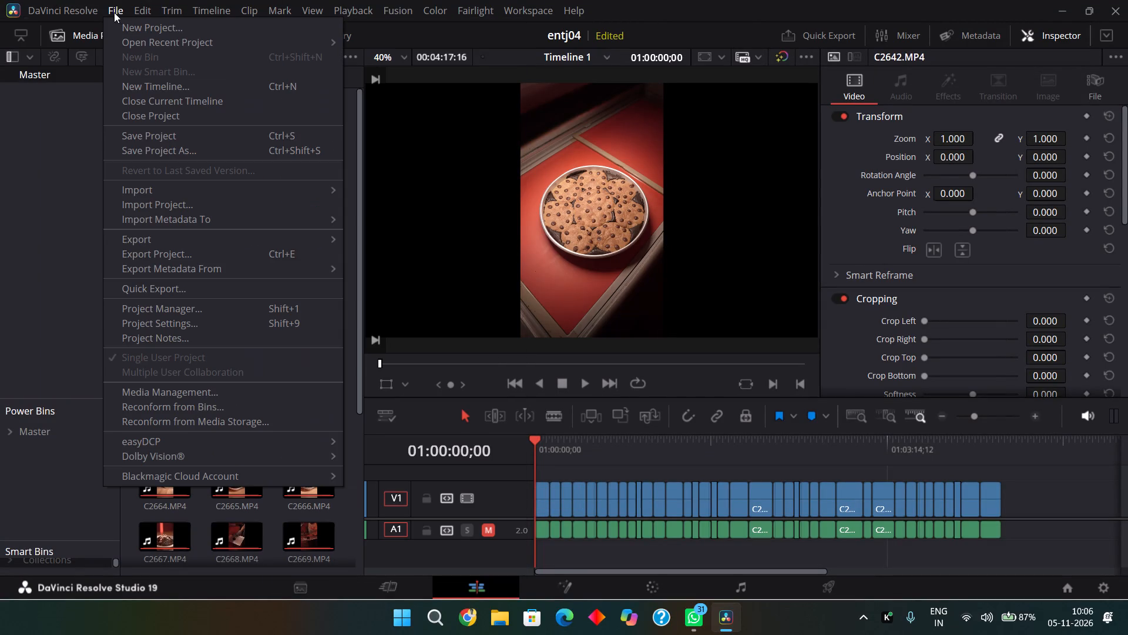
{"action": "left_click", "coordinate": [210, 319]}
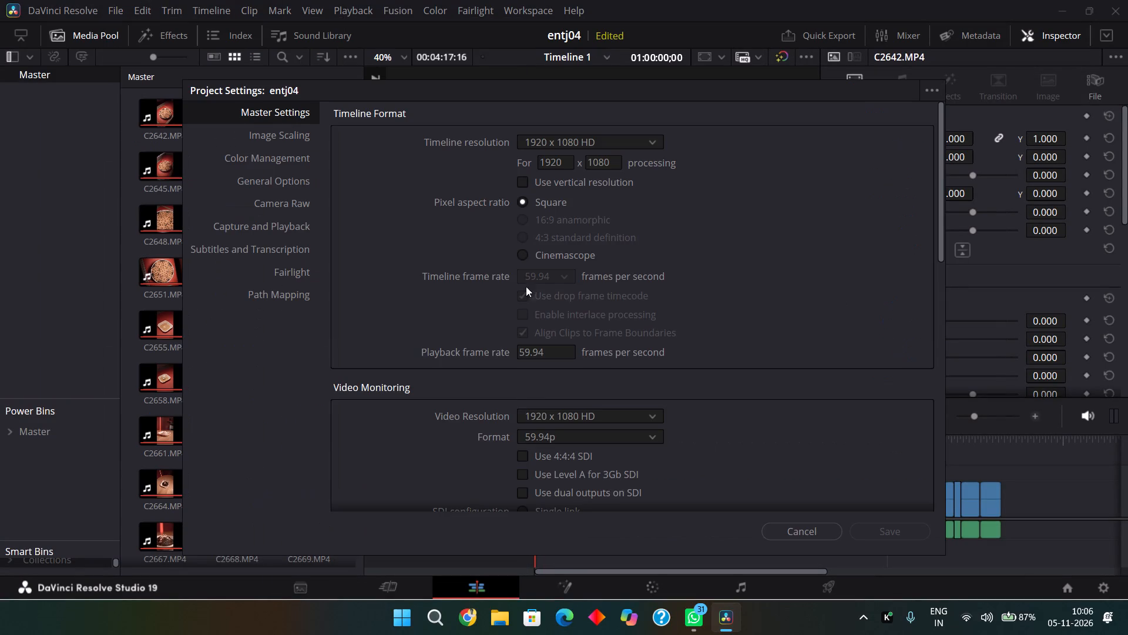
{"action": "scroll", "coordinate": [569, 343], "scroll_direction": "down", "scroll_amount": 5}
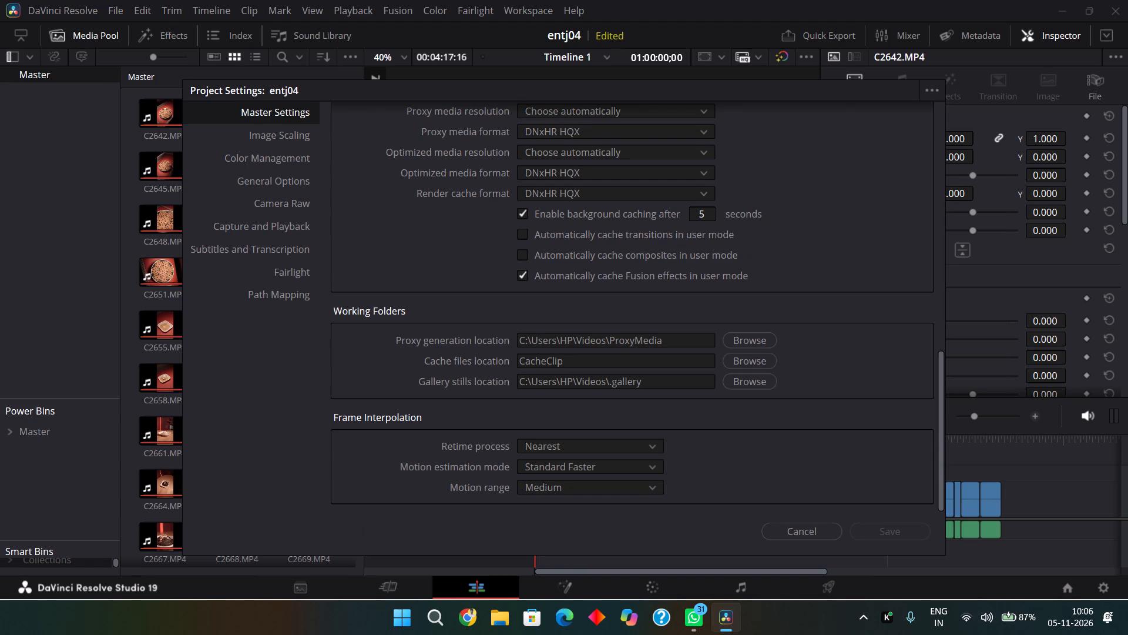
{"action": "left_click", "coordinate": [762, 336]}
{"action": "left_click", "coordinate": [249, 276]}
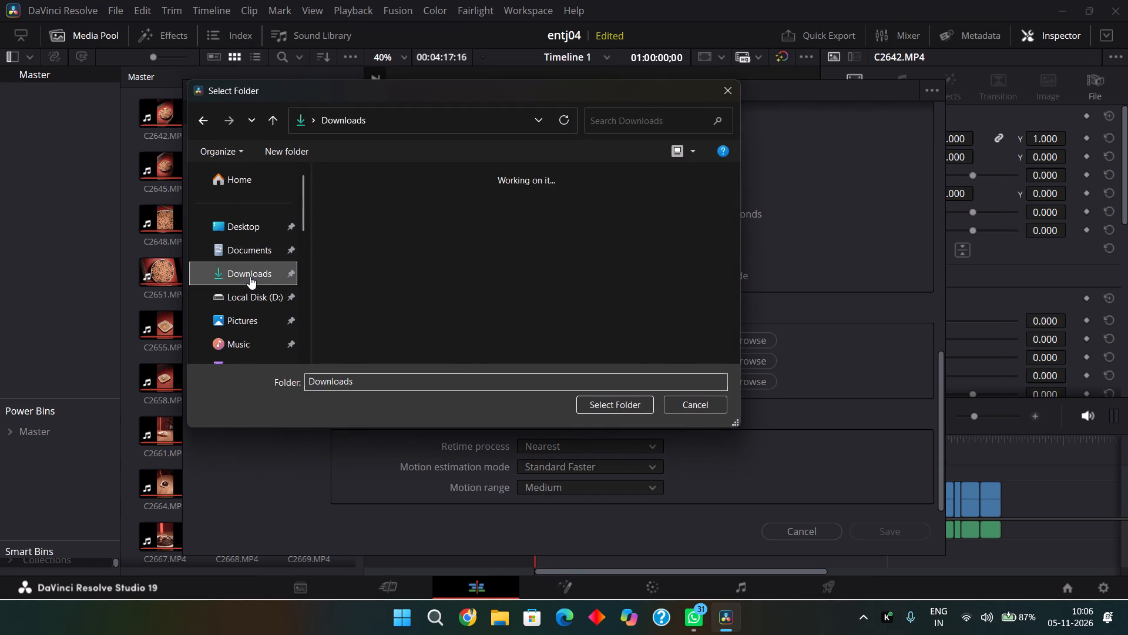
{"action": "double_click", "coordinate": [258, 288]}
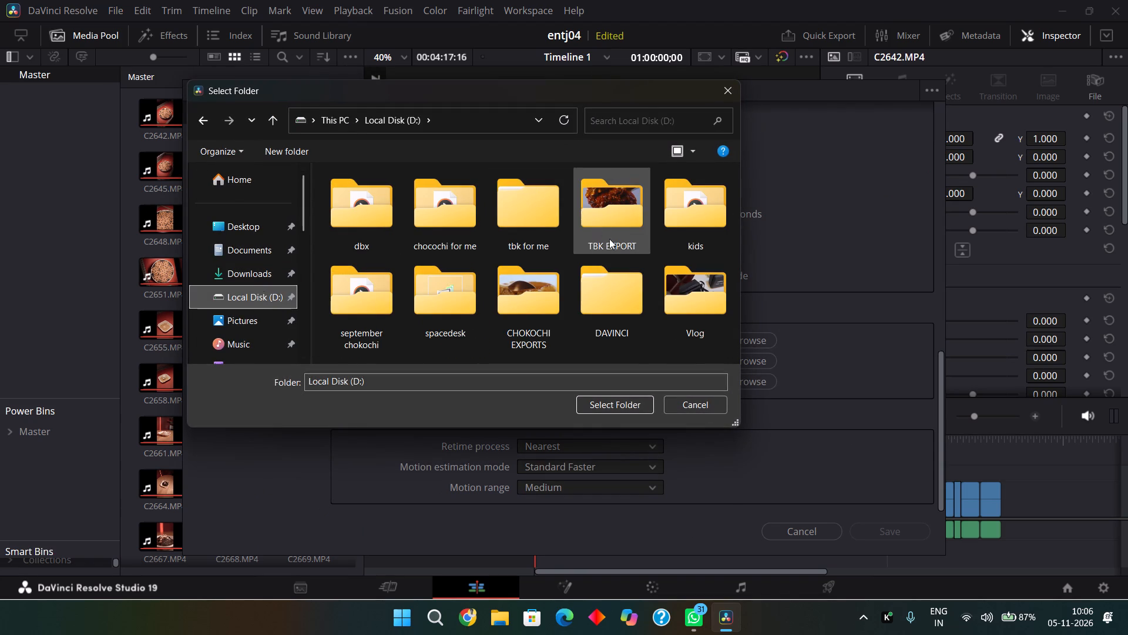
{"action": "double_click", "coordinate": [611, 275]}
{"action": "left_click", "coordinate": [621, 416]}
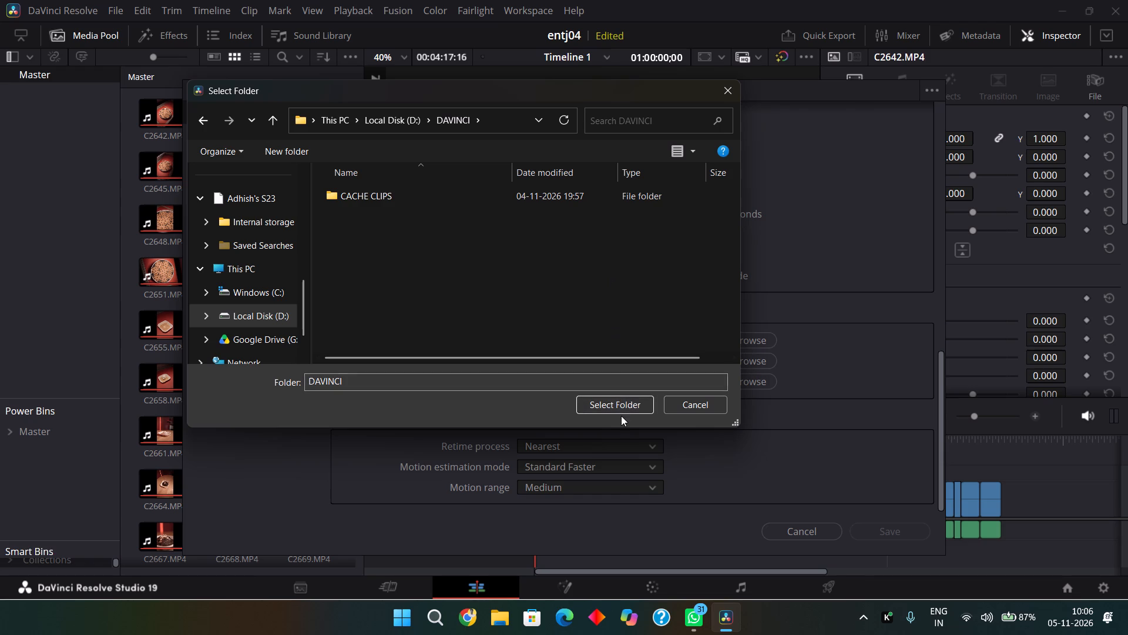
{"action": "left_click", "coordinate": [617, 406]}
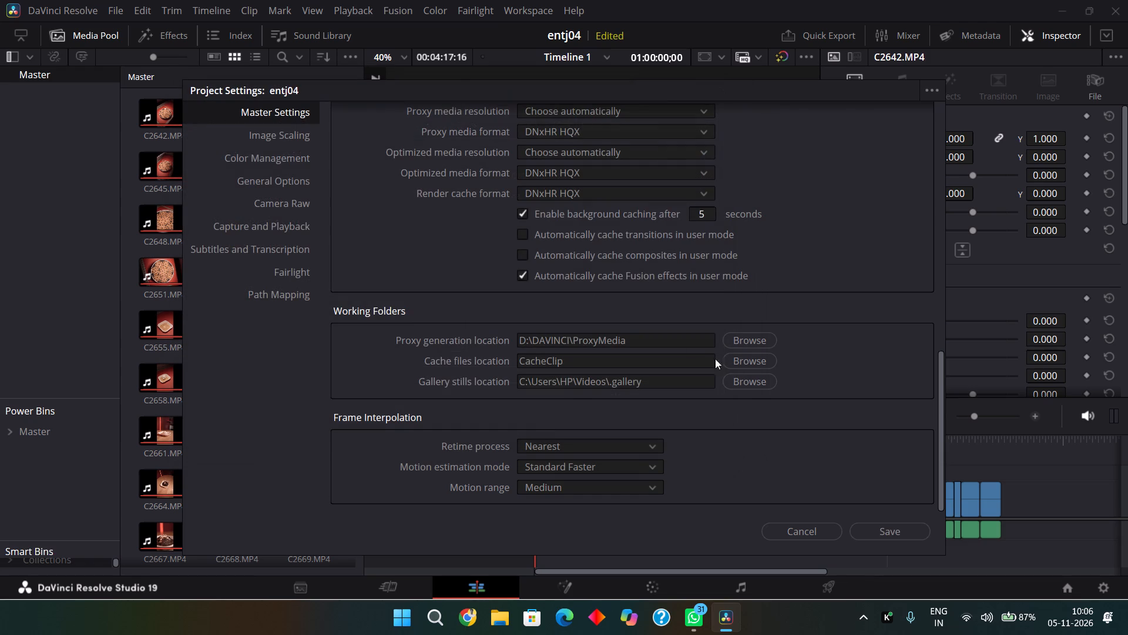
Set the project's cache files location to the DAVINCI folder on Local Disk (D:) and save the project settings.
{"action": "left_click", "coordinate": [746, 356]}
{"action": "double_click", "coordinate": [244, 285]}
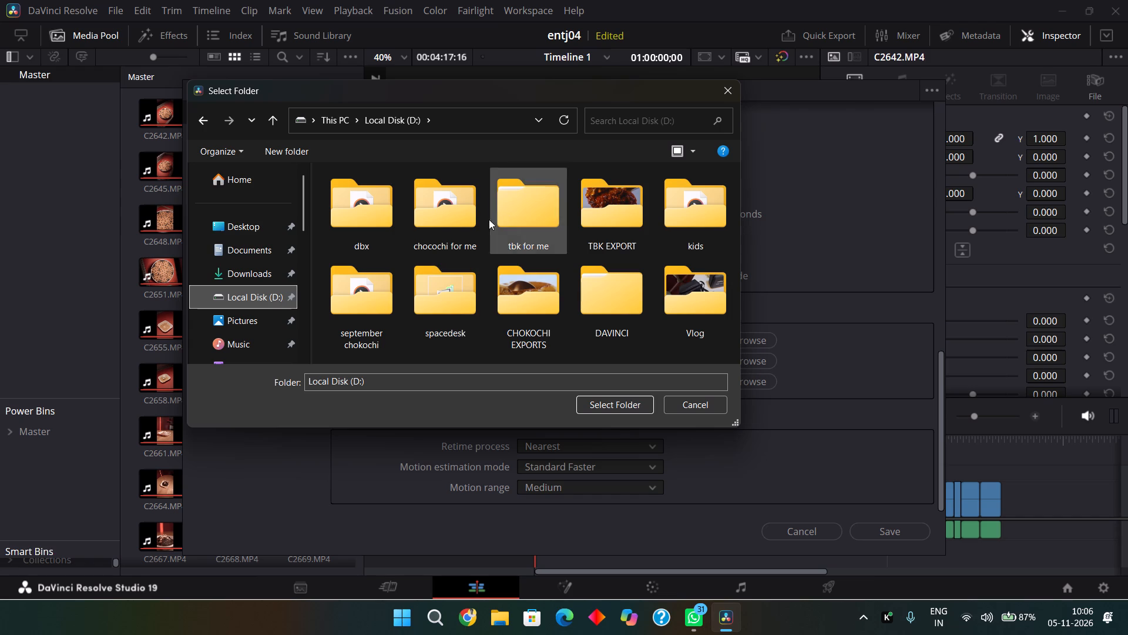
{"action": "double_click", "coordinate": [618, 308]}
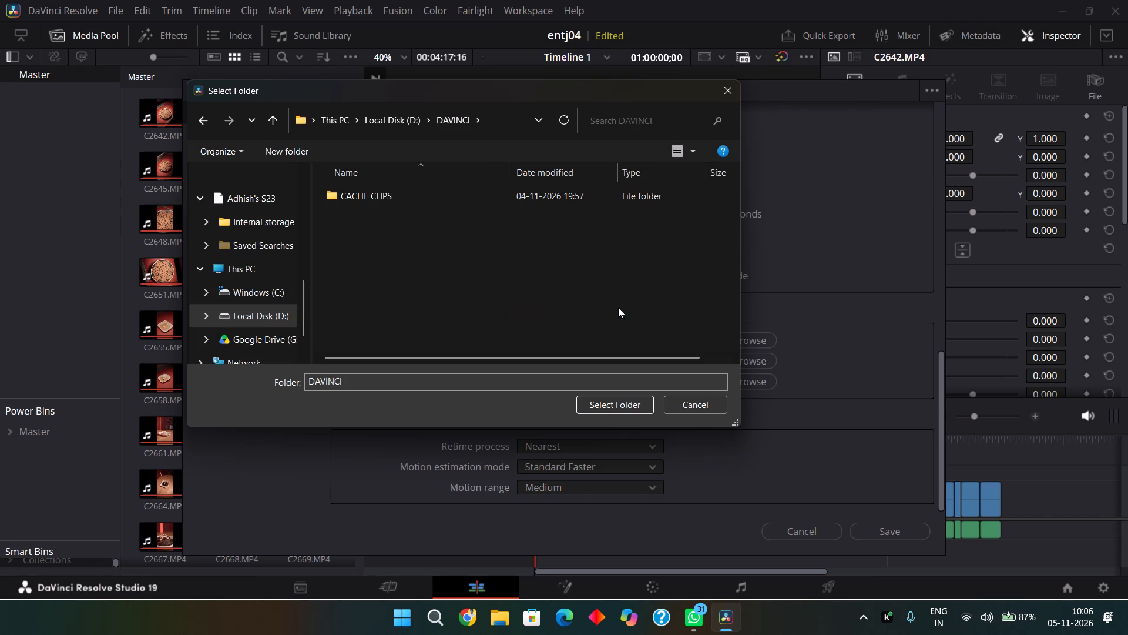
{"action": "left_click", "coordinate": [625, 407]}
{"action": "scroll", "coordinate": [625, 407], "scroll_direction": "down", "scroll_amount": 7}
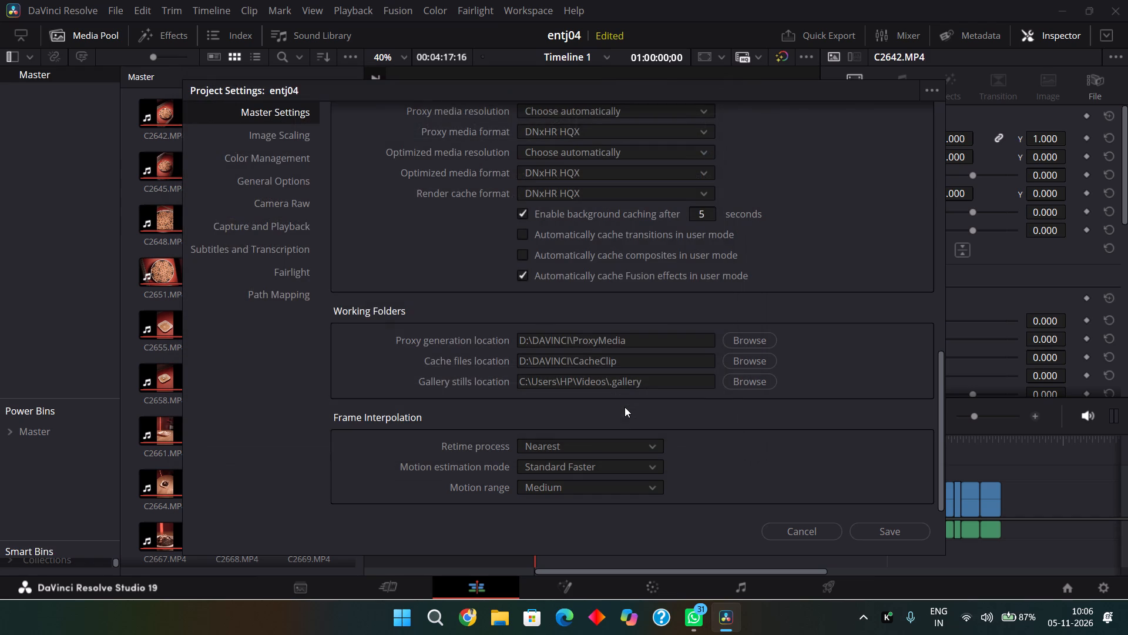
{"action": "scroll", "coordinate": [625, 407], "scroll_direction": "up", "scroll_amount": 4}
{"action": "scroll", "coordinate": [625, 407], "scroll_direction": "down", "scroll_amount": 15}
{"action": "left_click", "coordinate": [891, 536]}
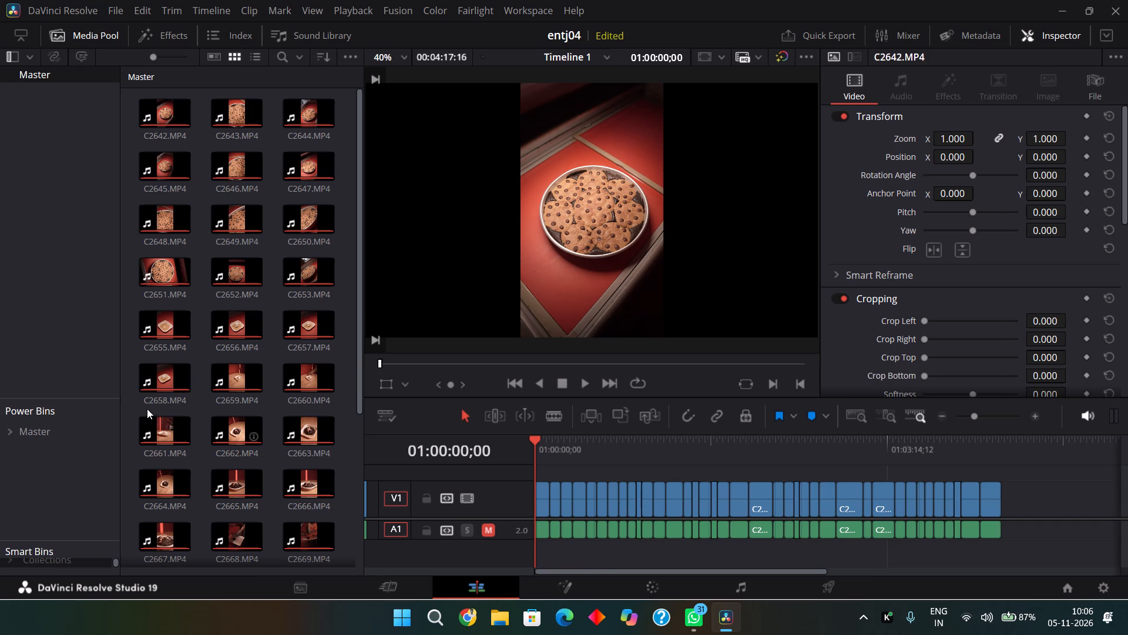
Set the proxy media resolution to Quarter in the project's master settings and save them.
{"action": "left_click", "coordinate": [152, 399]}
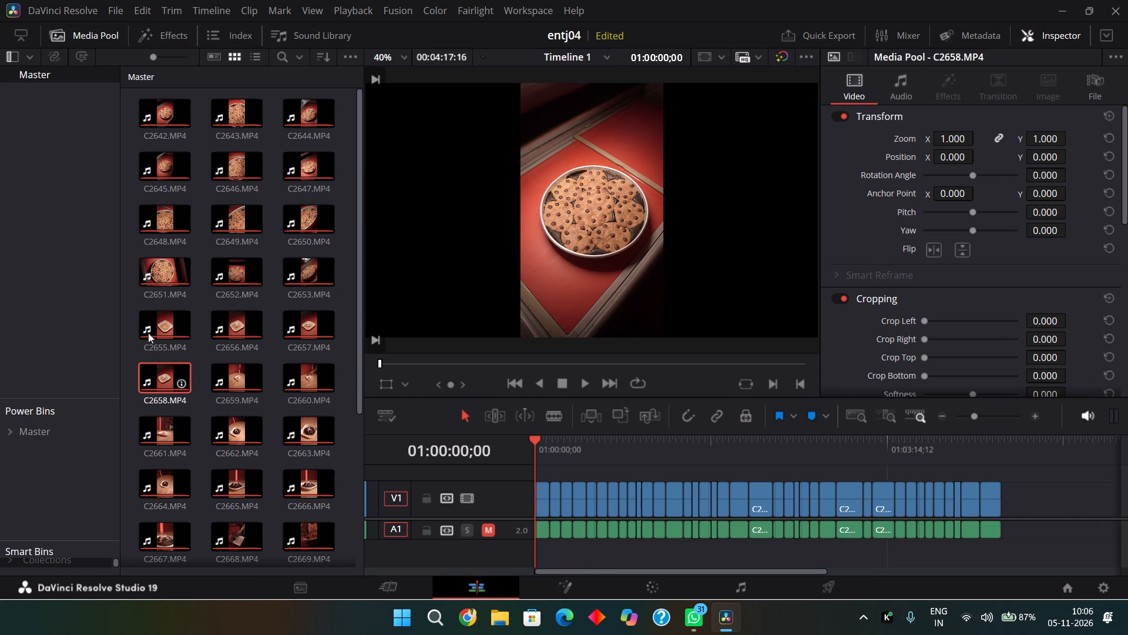
{"action": "left_click", "coordinate": [117, 11]}
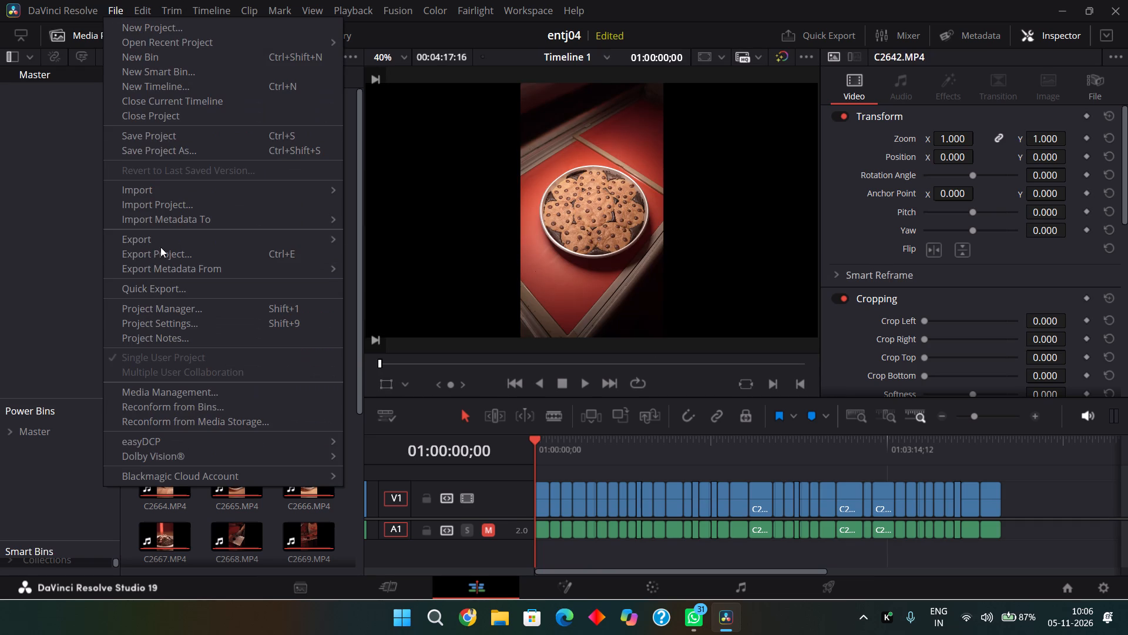
{"action": "left_click", "coordinate": [207, 319]}
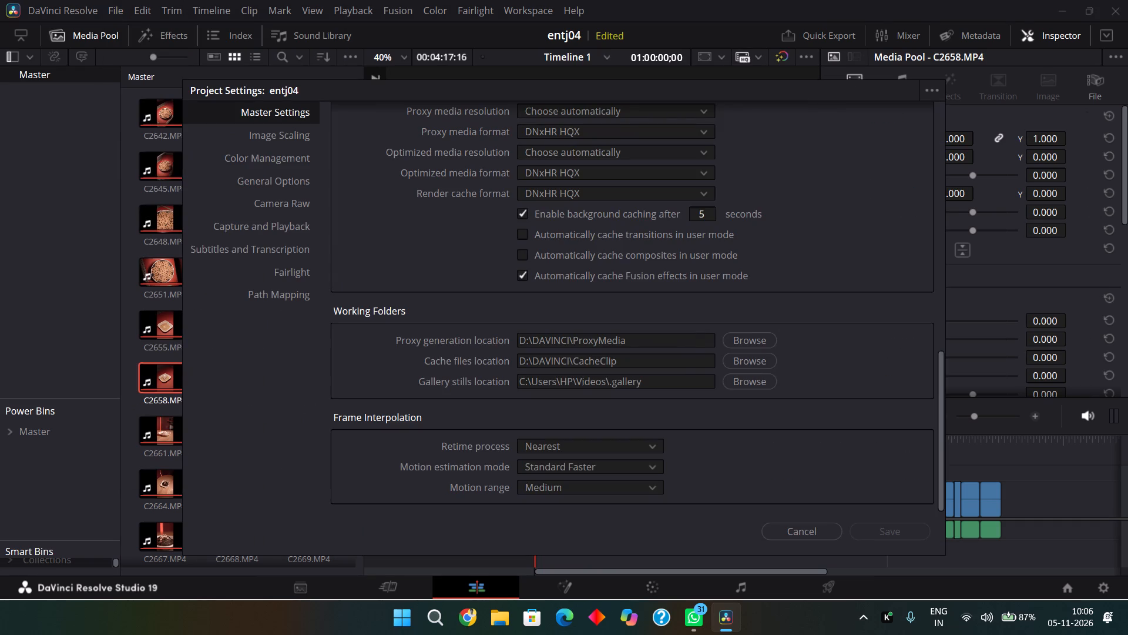
{"action": "scroll", "coordinate": [701, 334], "scroll_direction": "up", "scroll_amount": 1}
{"action": "left_click", "coordinate": [692, 282]}
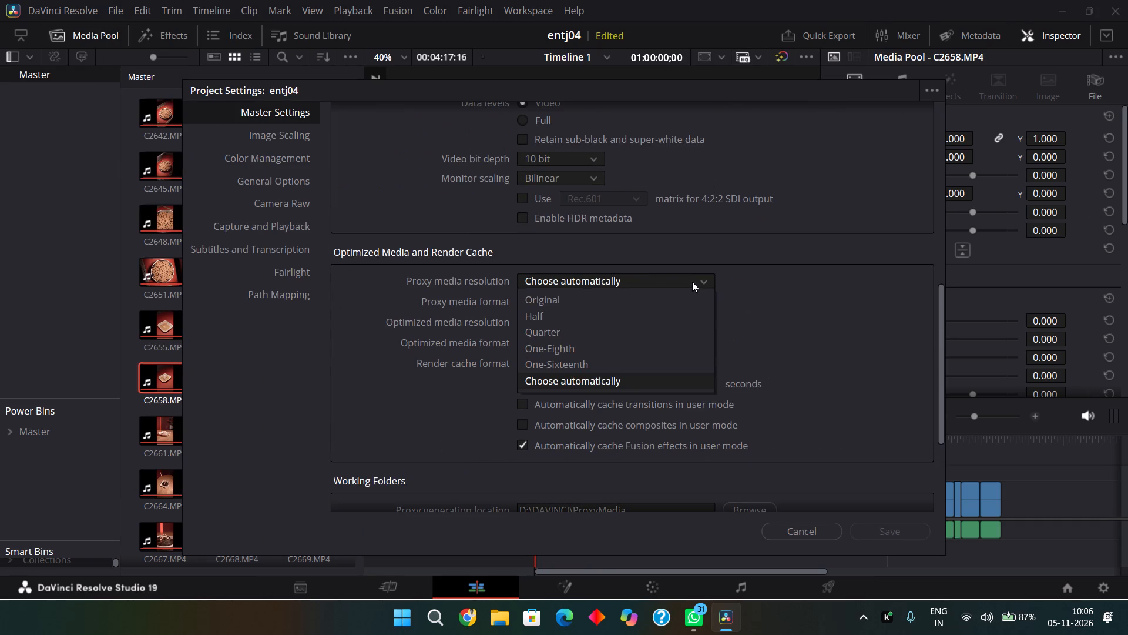
{"action": "left_click", "coordinate": [610, 332]}
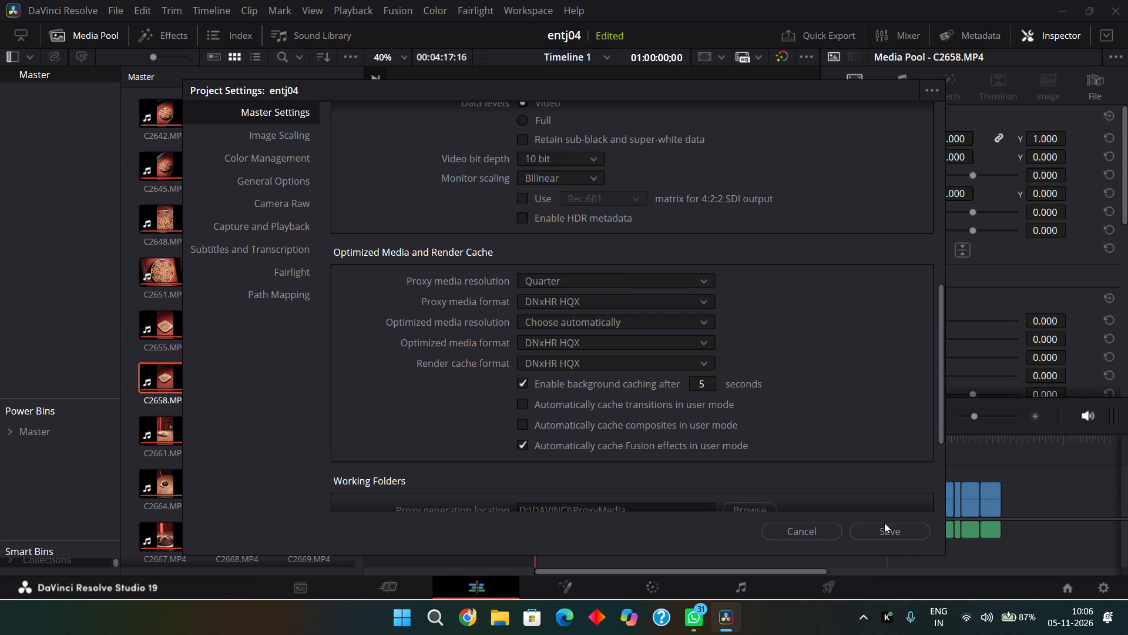
{"action": "left_click", "coordinate": [897, 527]}
Generate optimized media for all clips in the Master bin.
{"action": "left_click", "coordinate": [266, 338]}
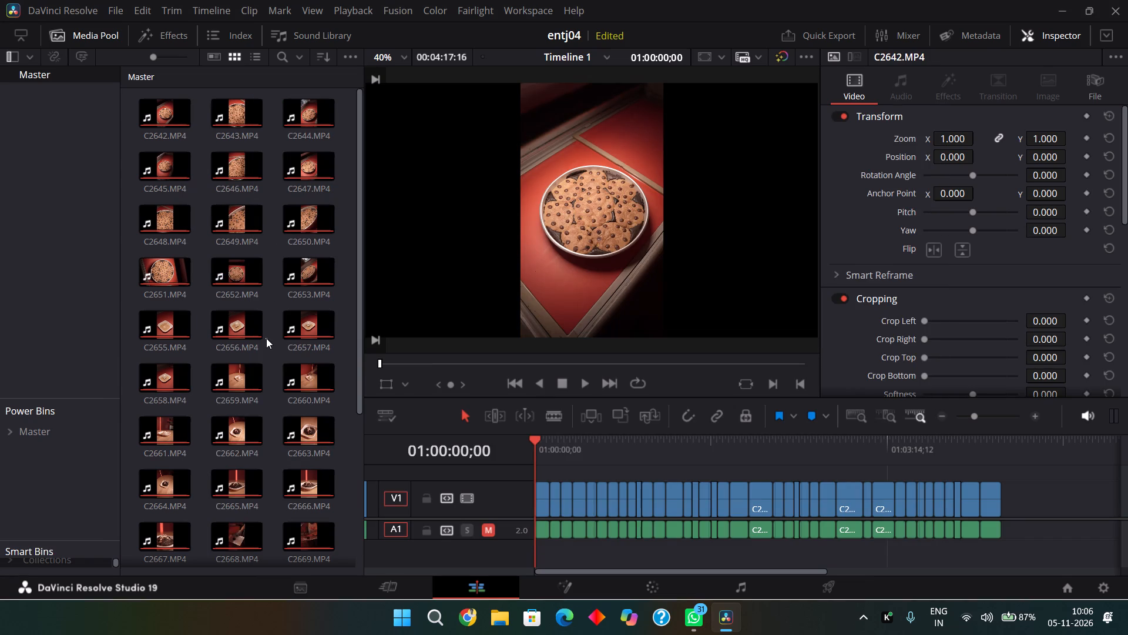
{"action": "left_click", "coordinate": [243, 327]}
{"action": "key", "text": "ctrl+a"}
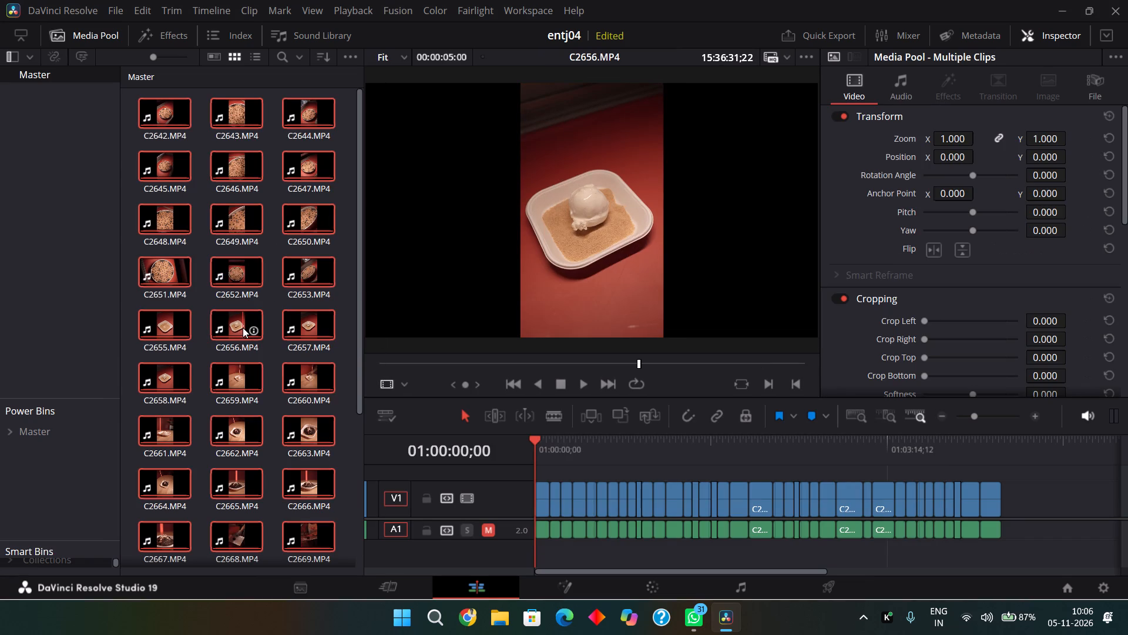
{"action": "right_click", "coordinate": [243, 327]}
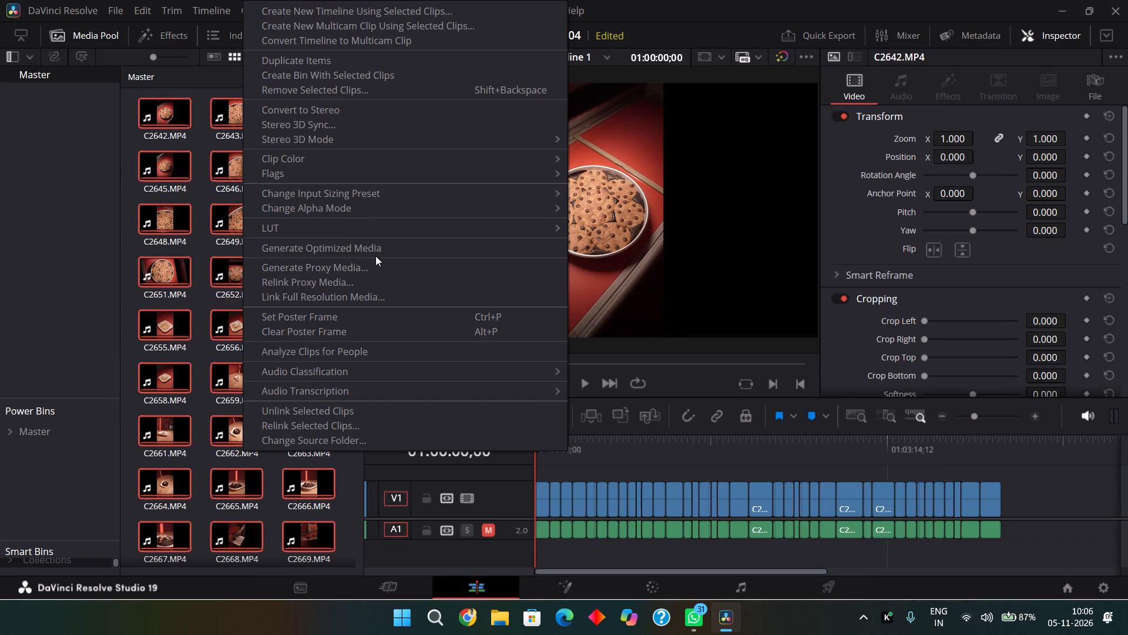
{"action": "left_click", "coordinate": [378, 249]}
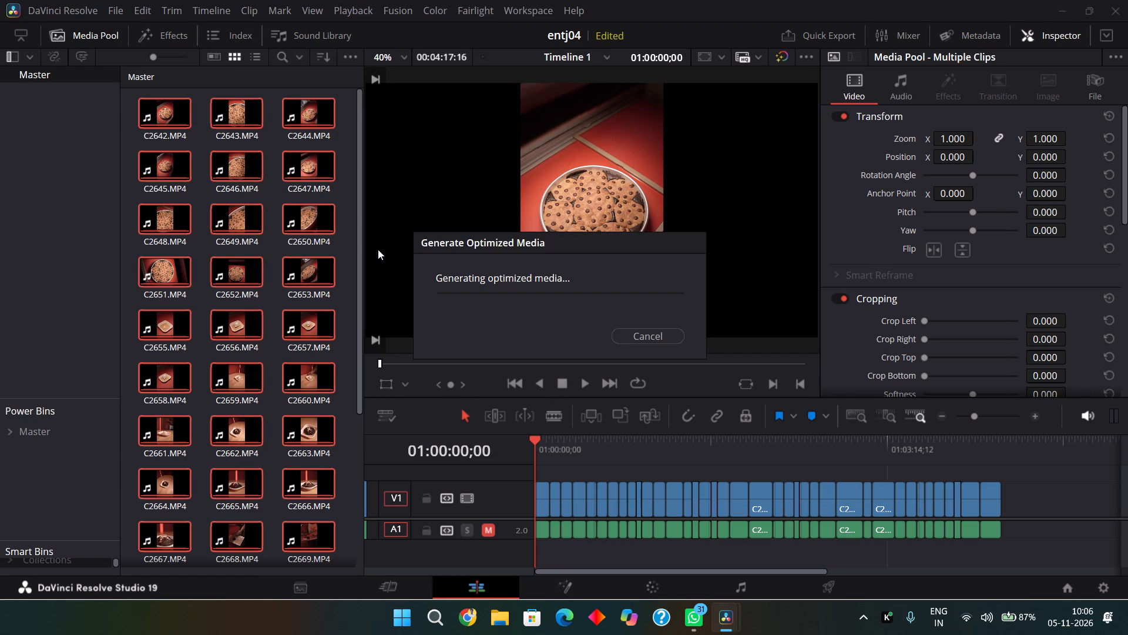
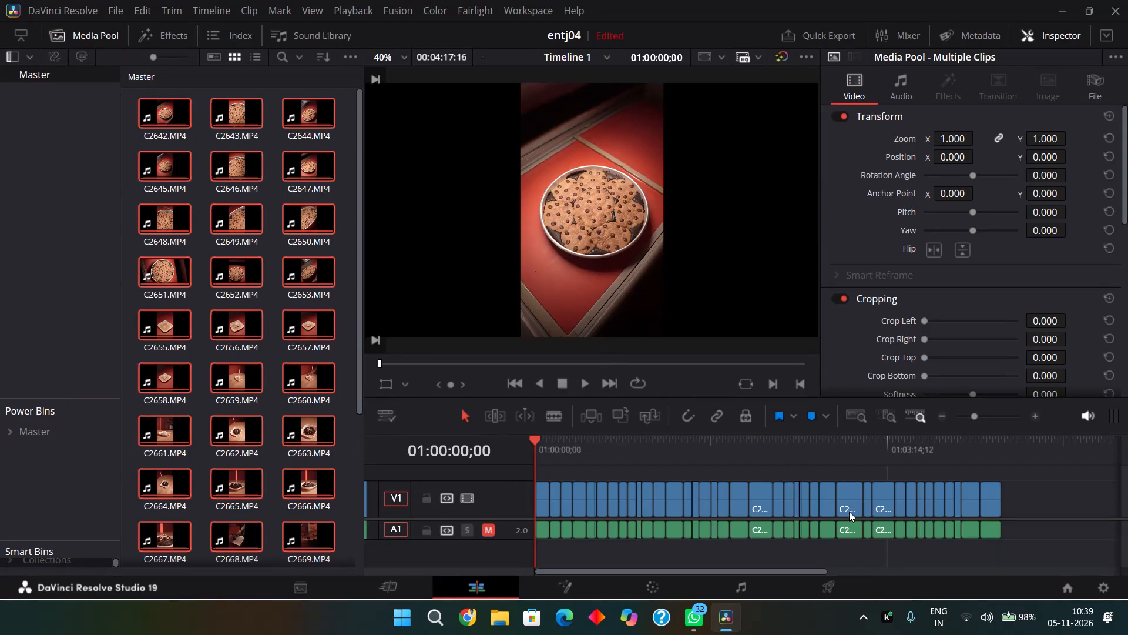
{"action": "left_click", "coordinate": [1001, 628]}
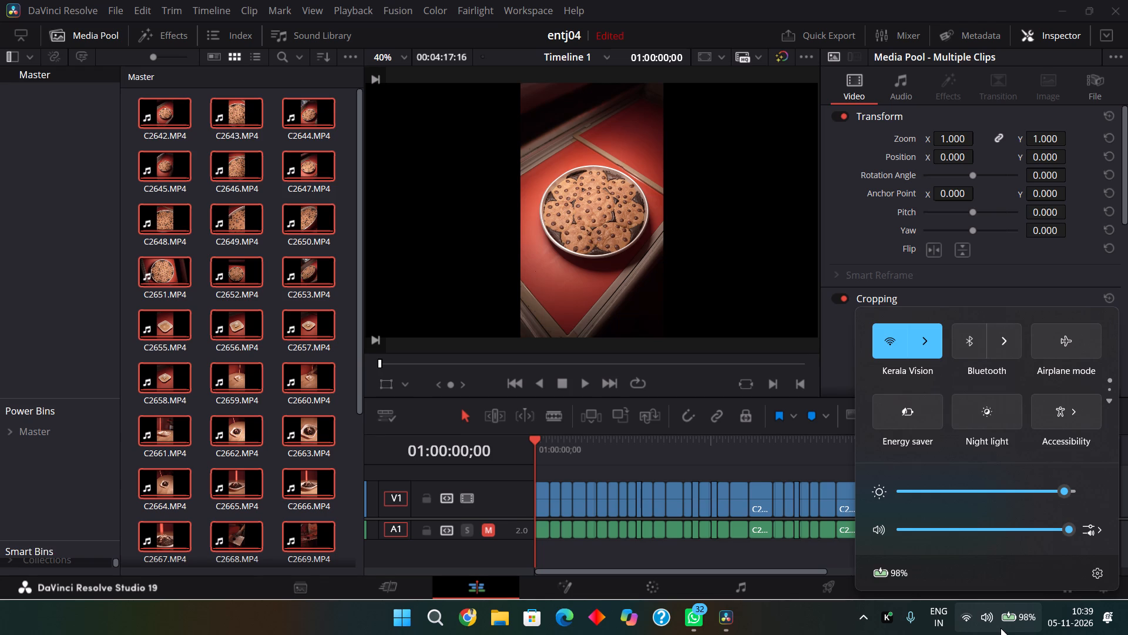
Search Windows for "di" and open the best match.
{"action": "left_click", "coordinate": [441, 626]}
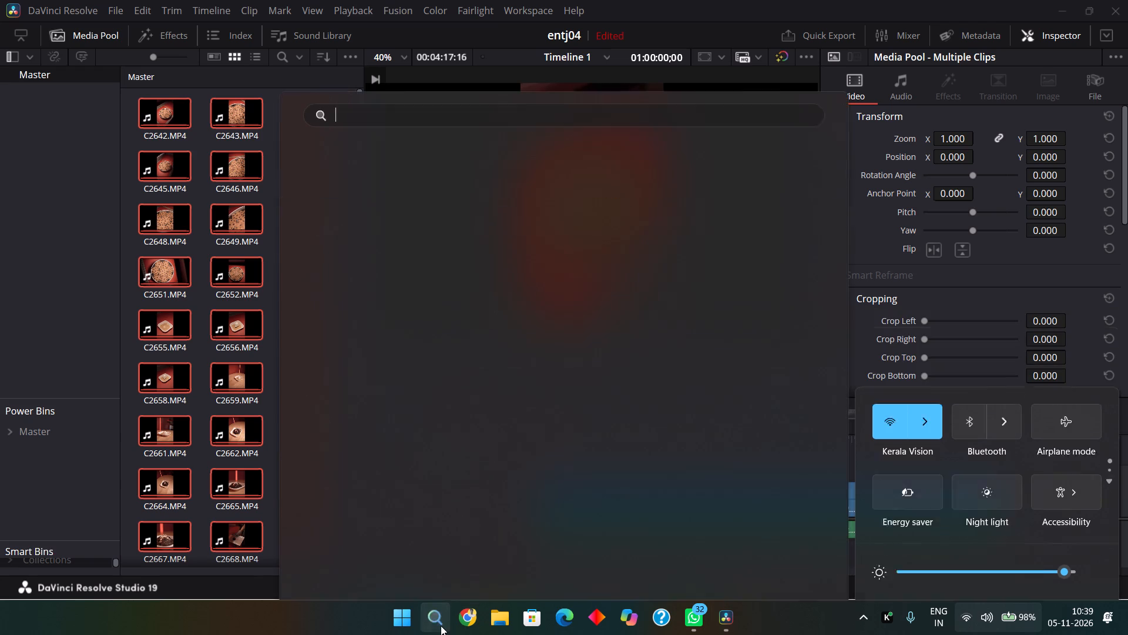
{"action": "type", "text": "di"}
{"action": "key", "text": "Return"}
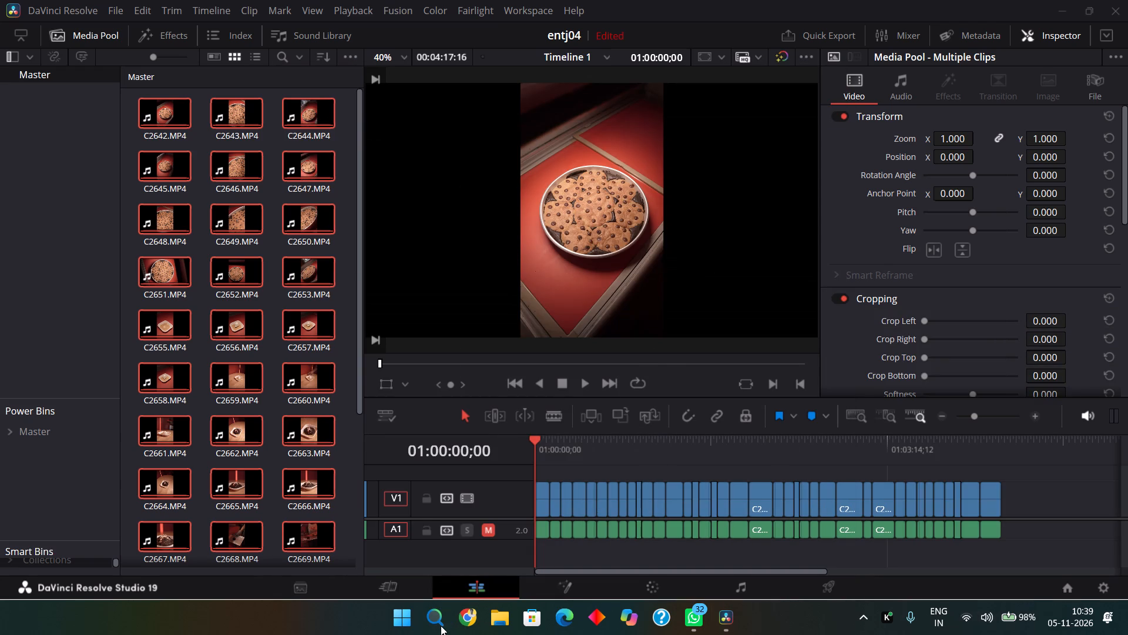
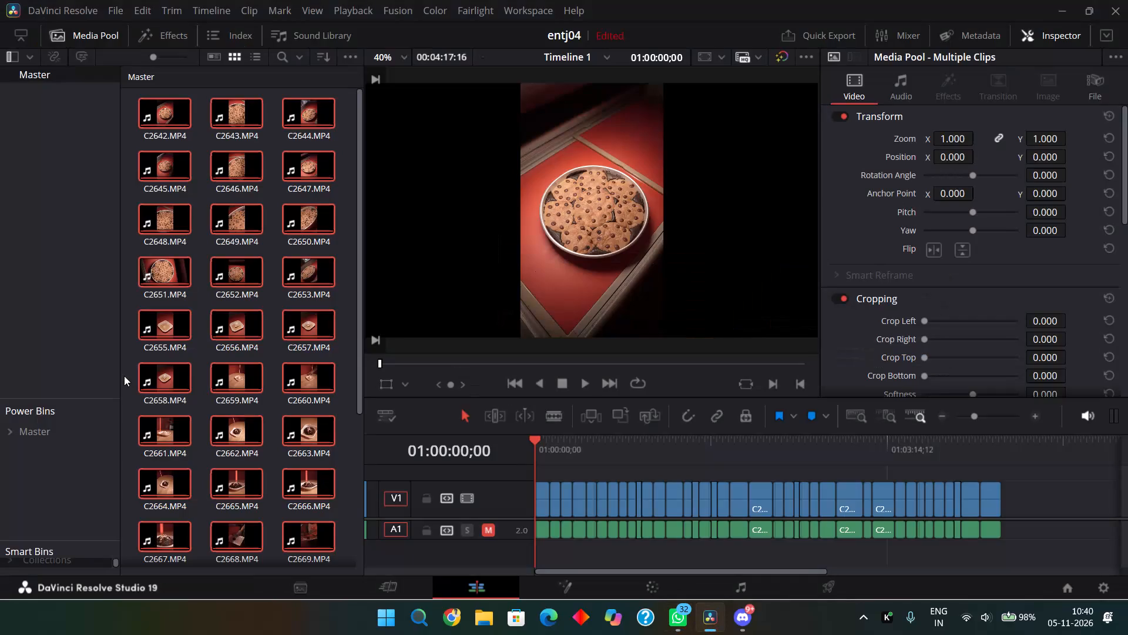
Play back Timeline 1 and spot-check the footage around its middle, its later part and near its start.
{"action": "key", "text": "space"}
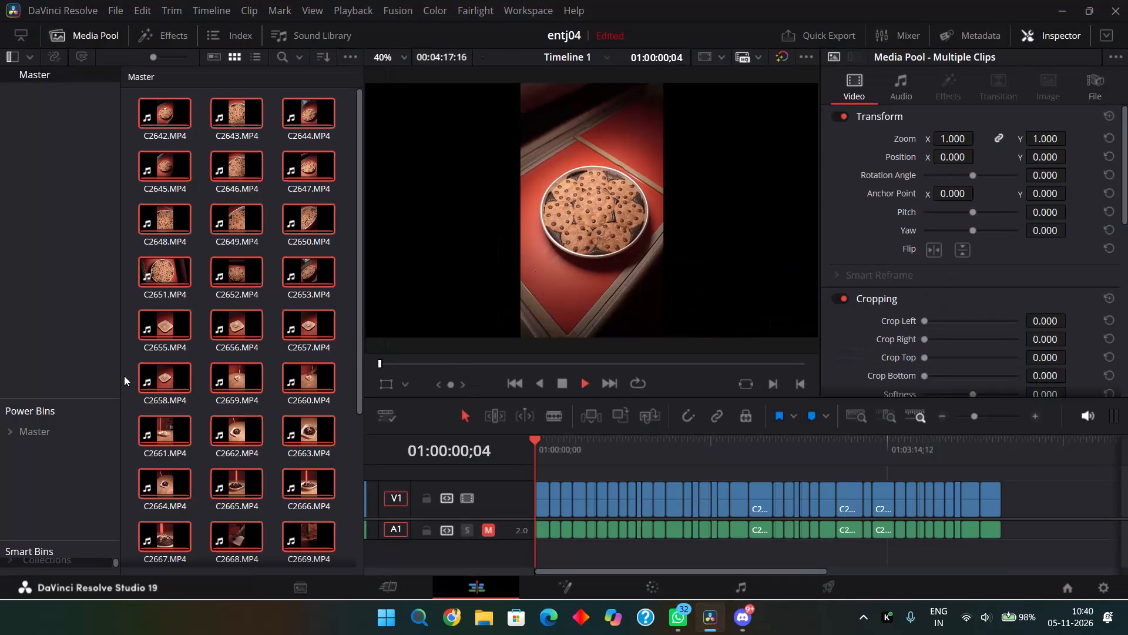
{"action": "left_click", "coordinate": [681, 440]}
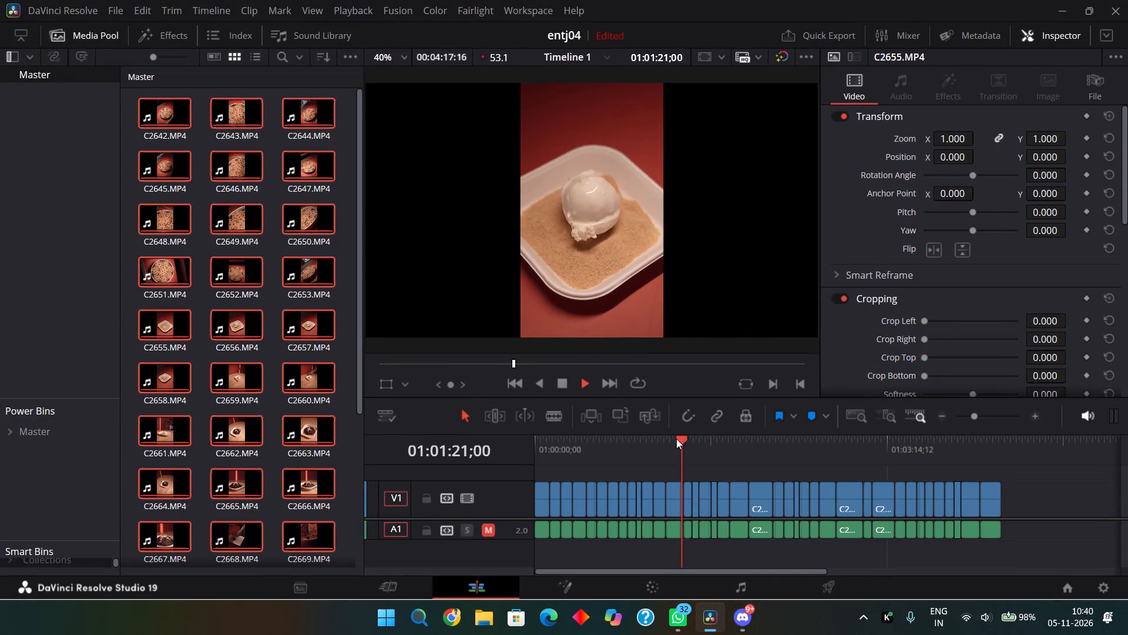
{"action": "left_click", "coordinate": [559, 423]}
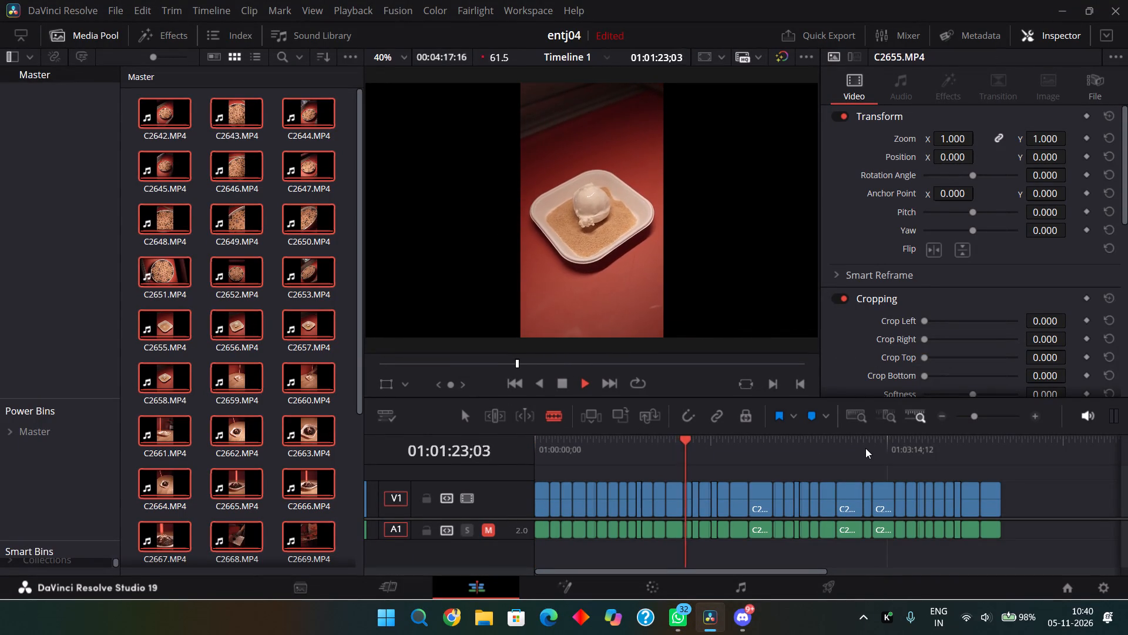
{"action": "left_click", "coordinate": [865, 448]}
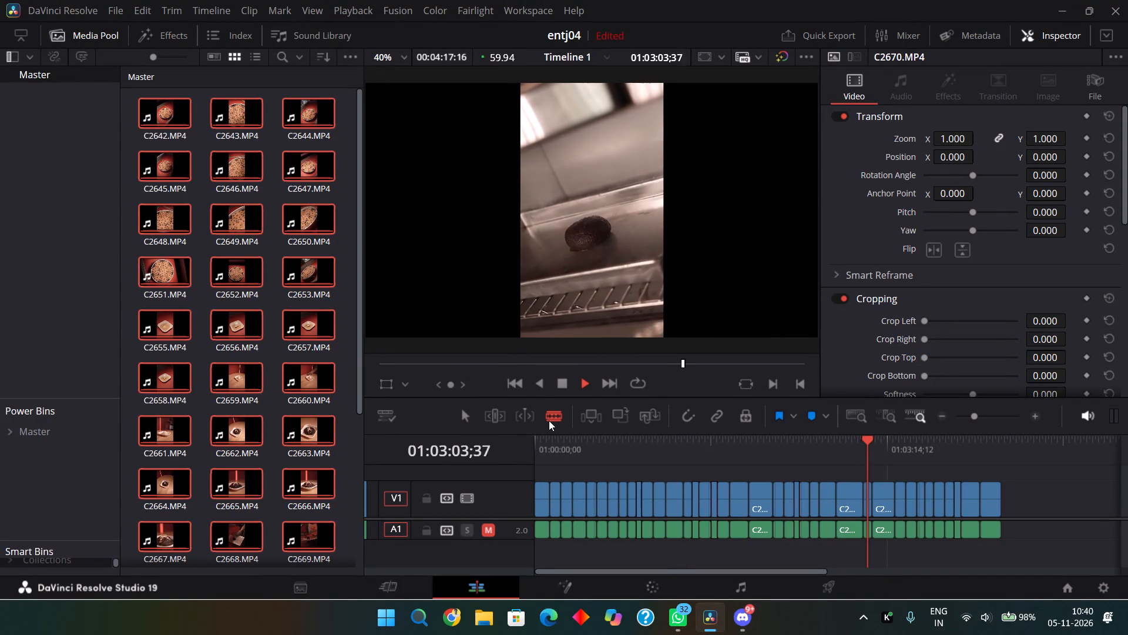
{"action": "left_click", "coordinate": [558, 437]}
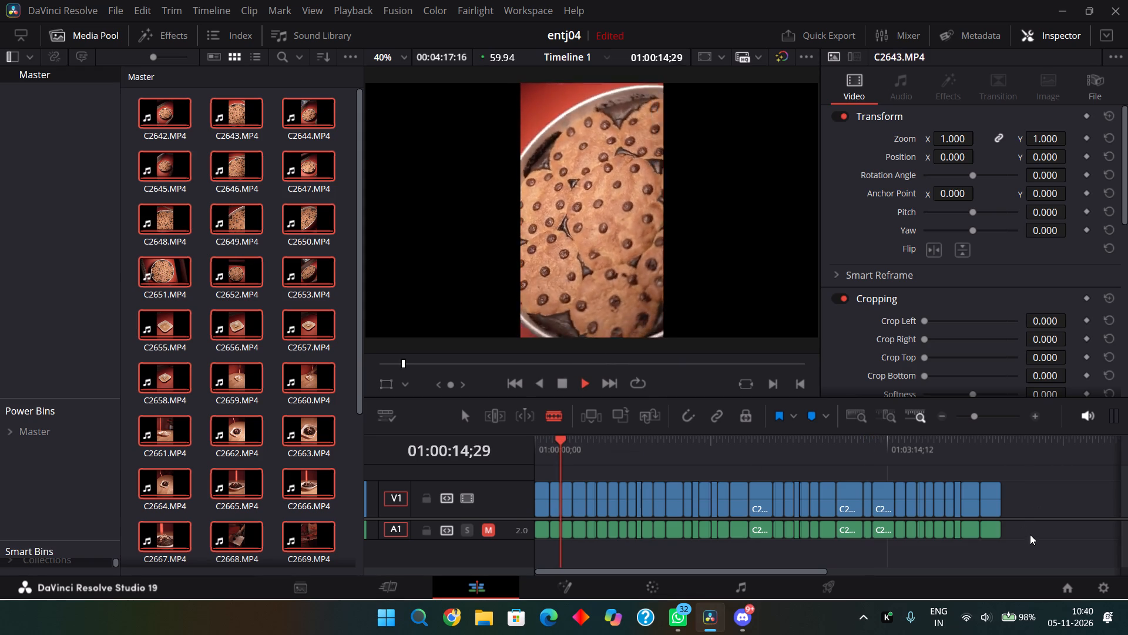
Select all the clips on video track V1 and audio track A1 of Timeline 1.
{"action": "left_click_drag", "start_coordinate": [1029, 538], "coordinate": [521, 481]}
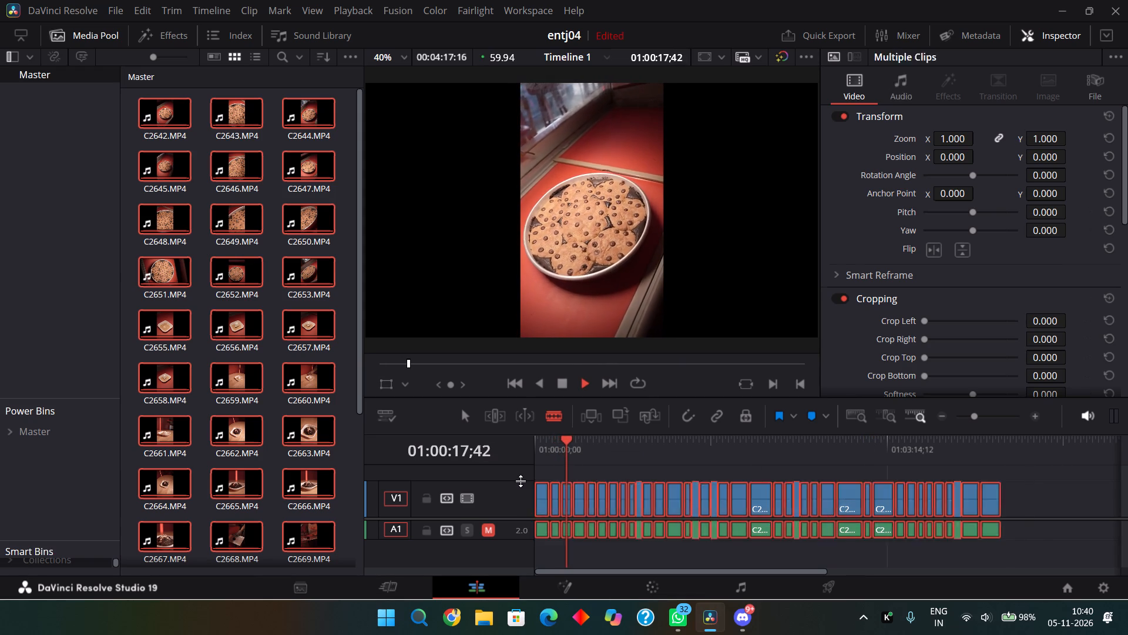
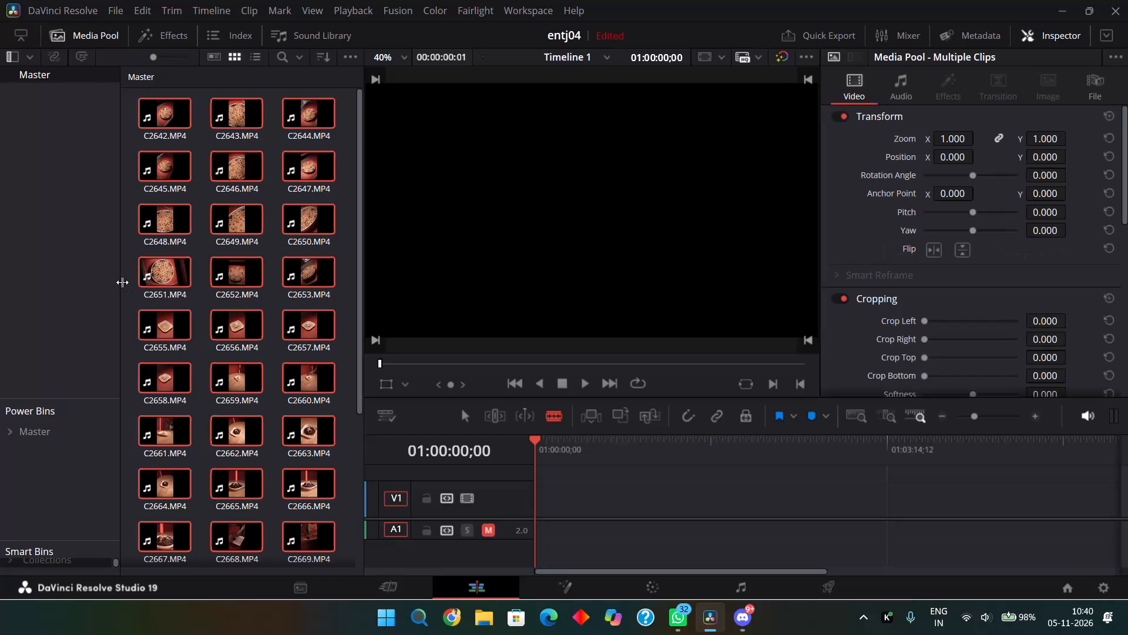
Place media pool clips C2655.MP4 through C2681.MP4, excluding Timeline 1, at the start of the timeline on tracks V1 and A1.
{"action": "left_click", "coordinate": [125, 289]}
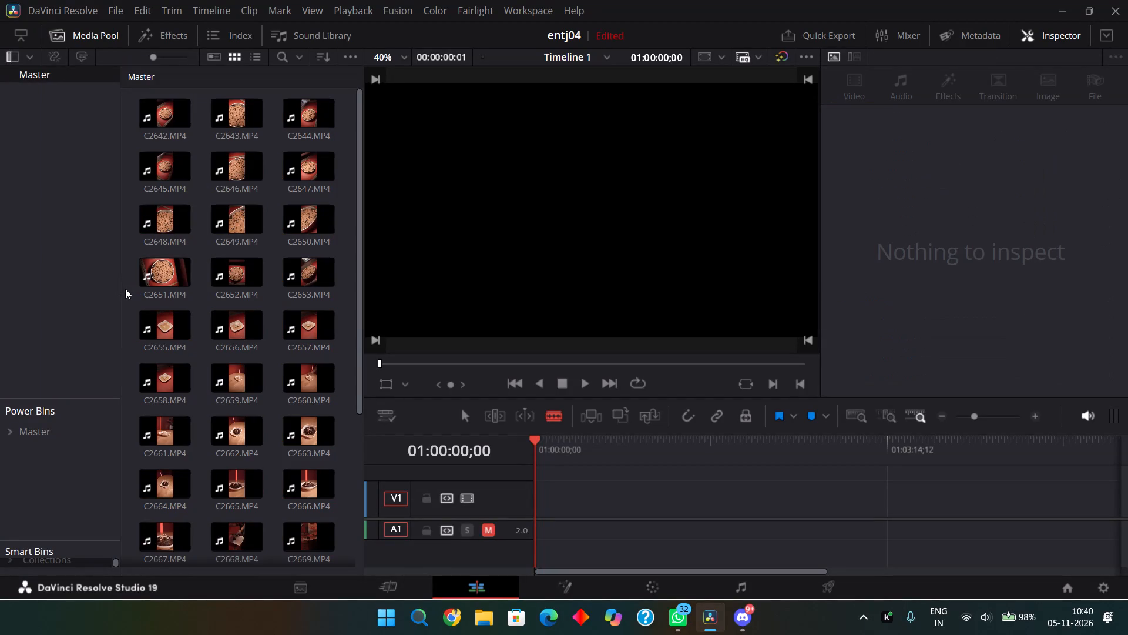
{"action": "left_click_drag", "start_coordinate": [123, 324], "coordinate": [149, 344]}
{"action": "left_click_drag", "start_coordinate": [149, 344], "coordinate": [347, 586]}
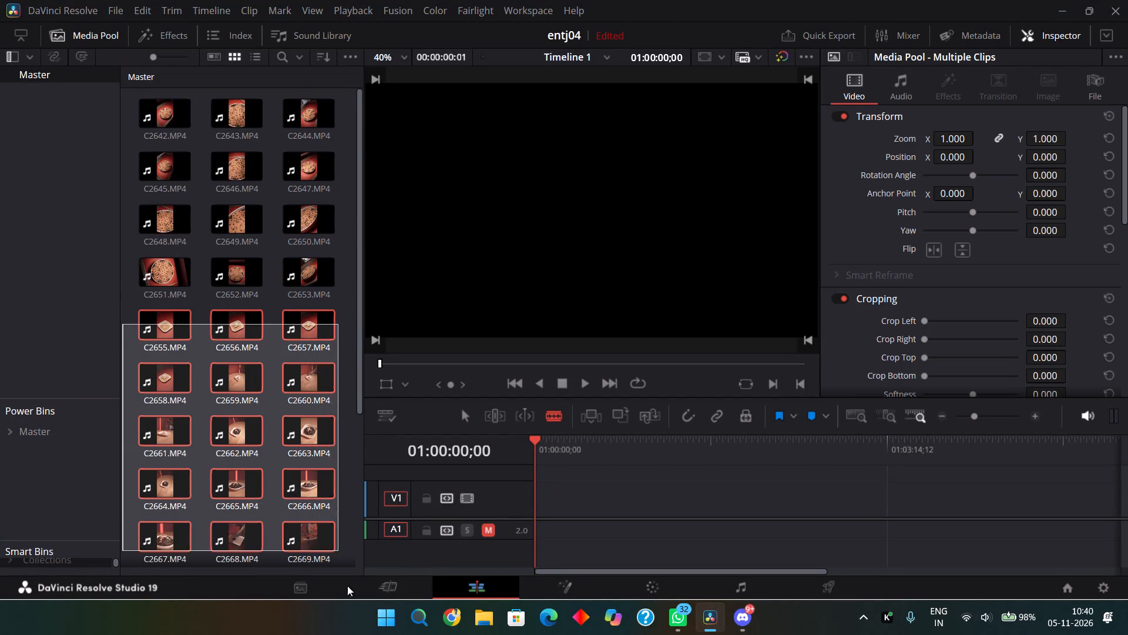
{"action": "left_click_drag", "start_coordinate": [347, 586], "coordinate": [353, 634]}
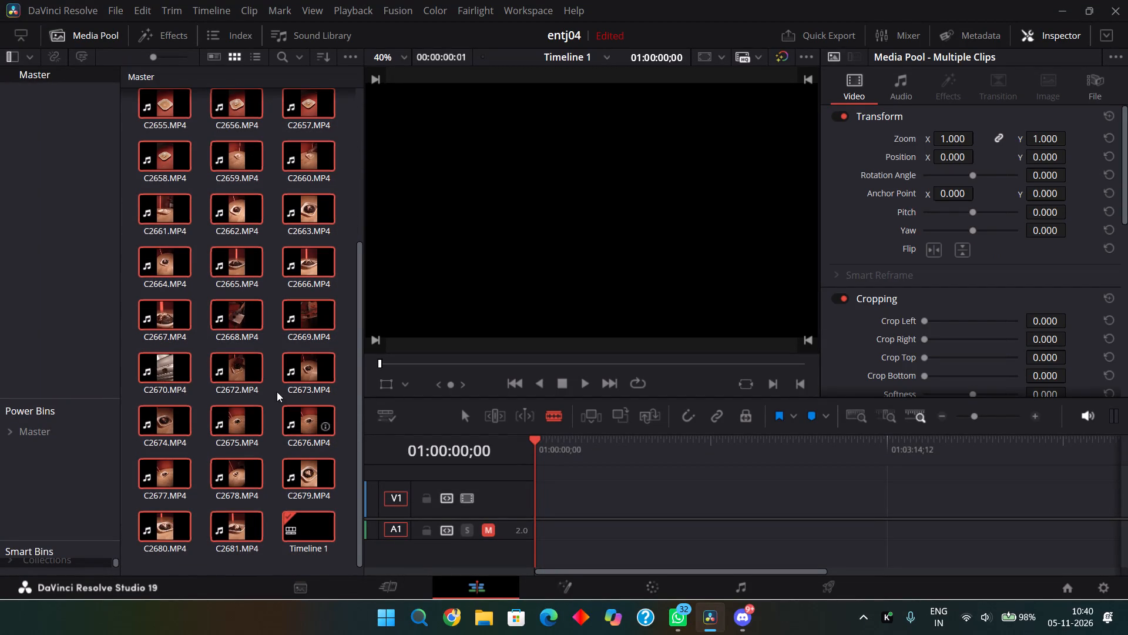
{"action": "left_click_drag", "start_coordinate": [234, 419], "coordinate": [548, 522]}
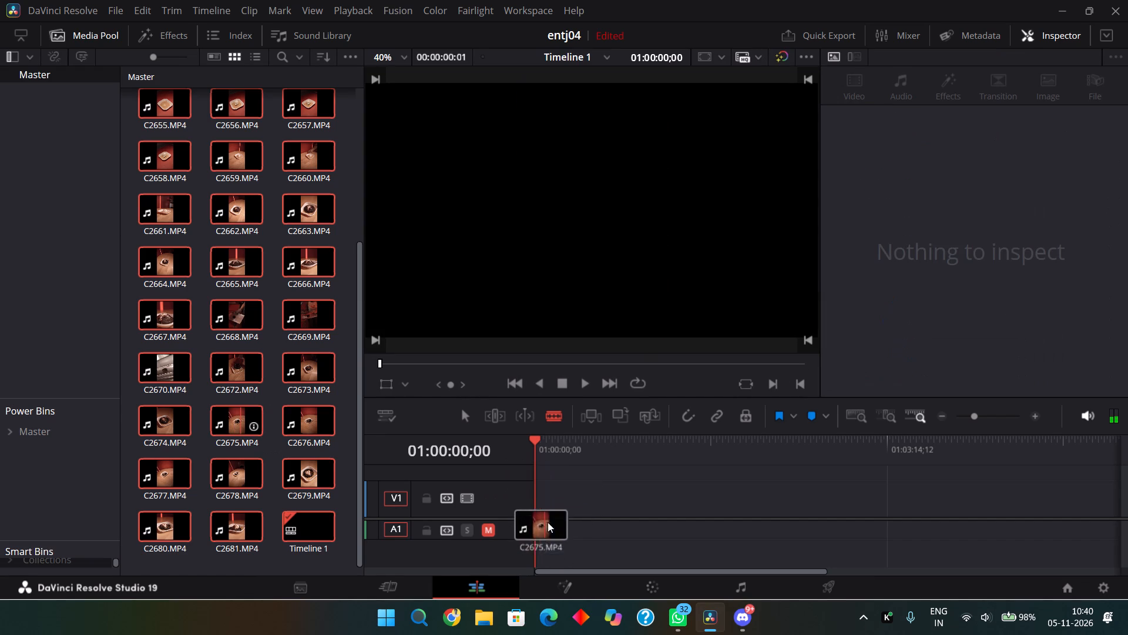
{"action": "left_click_drag", "start_coordinate": [548, 522], "coordinate": [558, 490]}
{"action": "left_click", "coordinate": [323, 522], "text": "shift"}
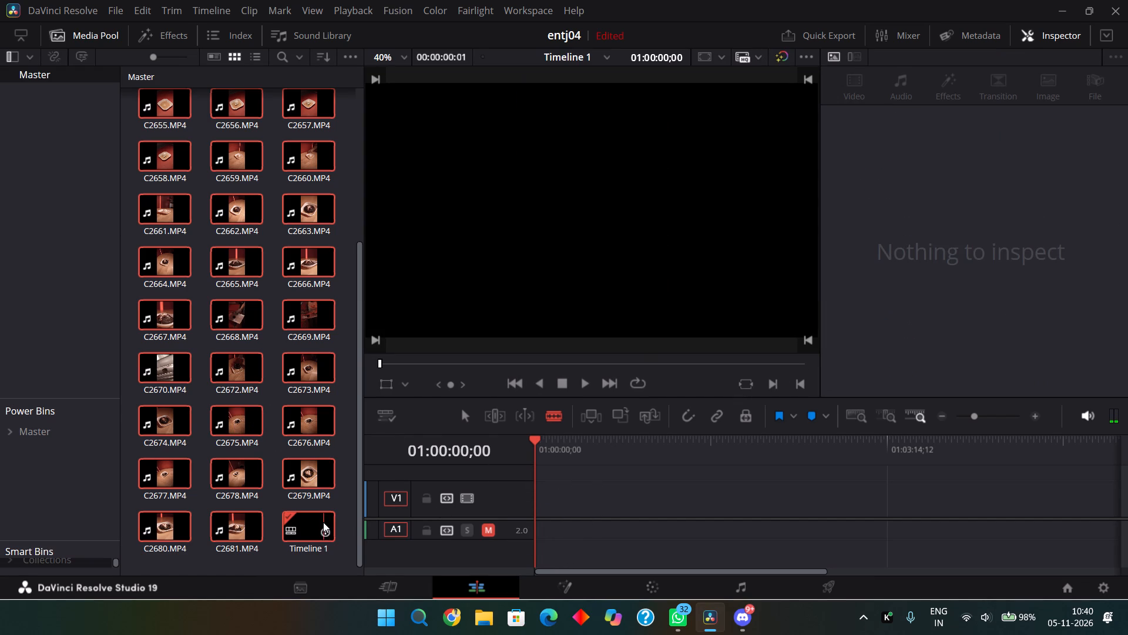
{"action": "left_click", "coordinate": [317, 509], "text": "ctrl"}
{"action": "left_click", "coordinate": [298, 522], "text": "ctrl"}
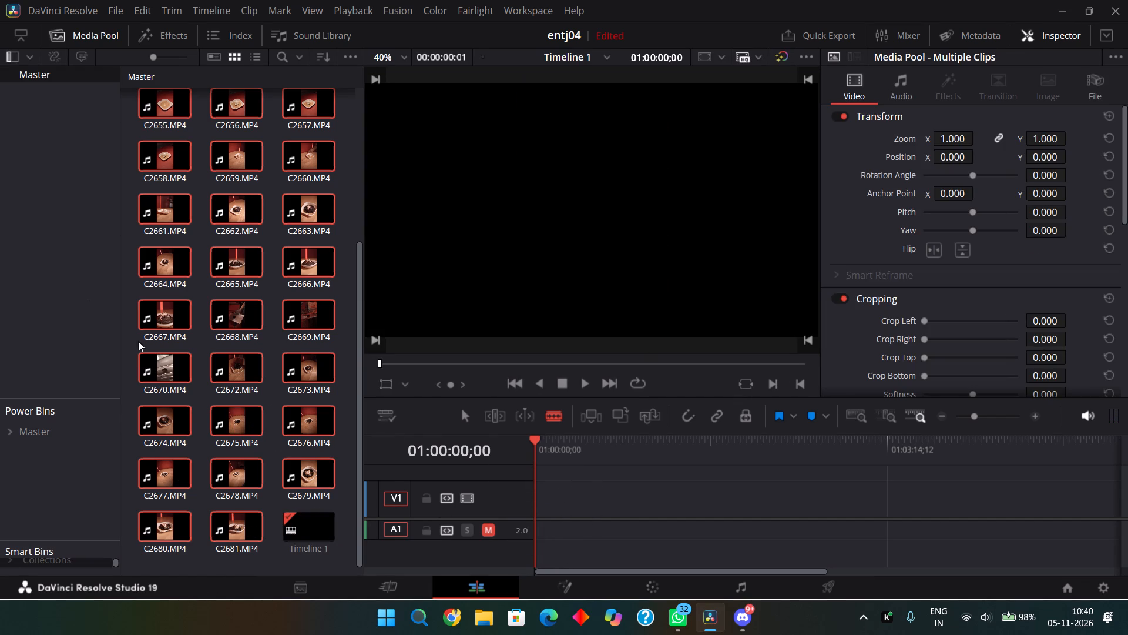
{"action": "left_click_drag", "start_coordinate": [231, 368], "coordinate": [540, 536]}
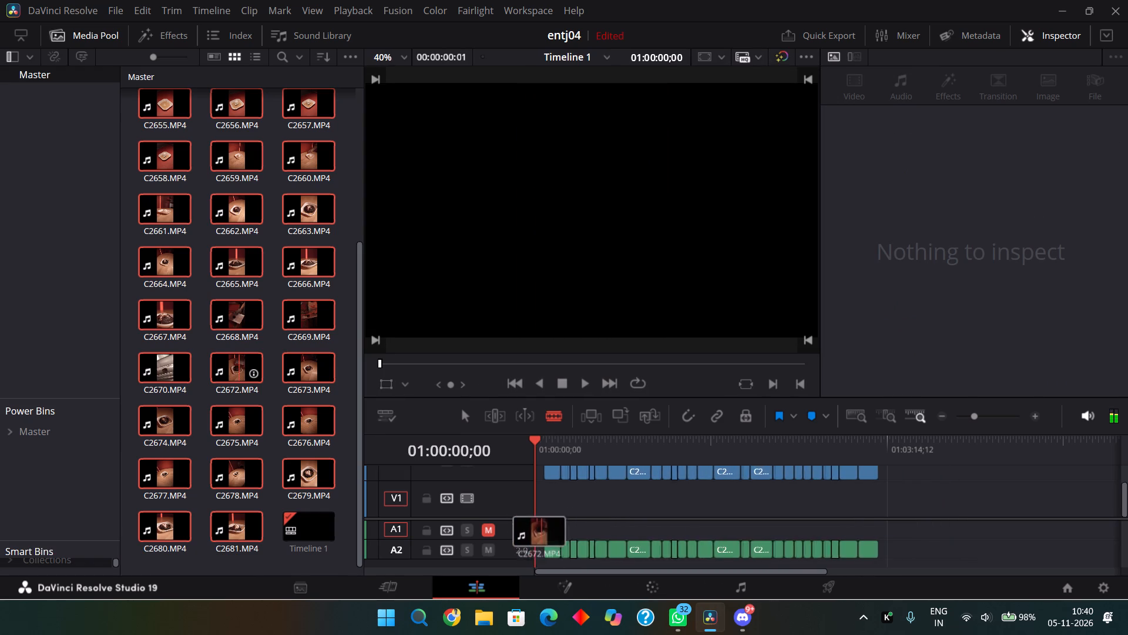
{"action": "left_click_drag", "start_coordinate": [540, 536], "coordinate": [534, 533]}
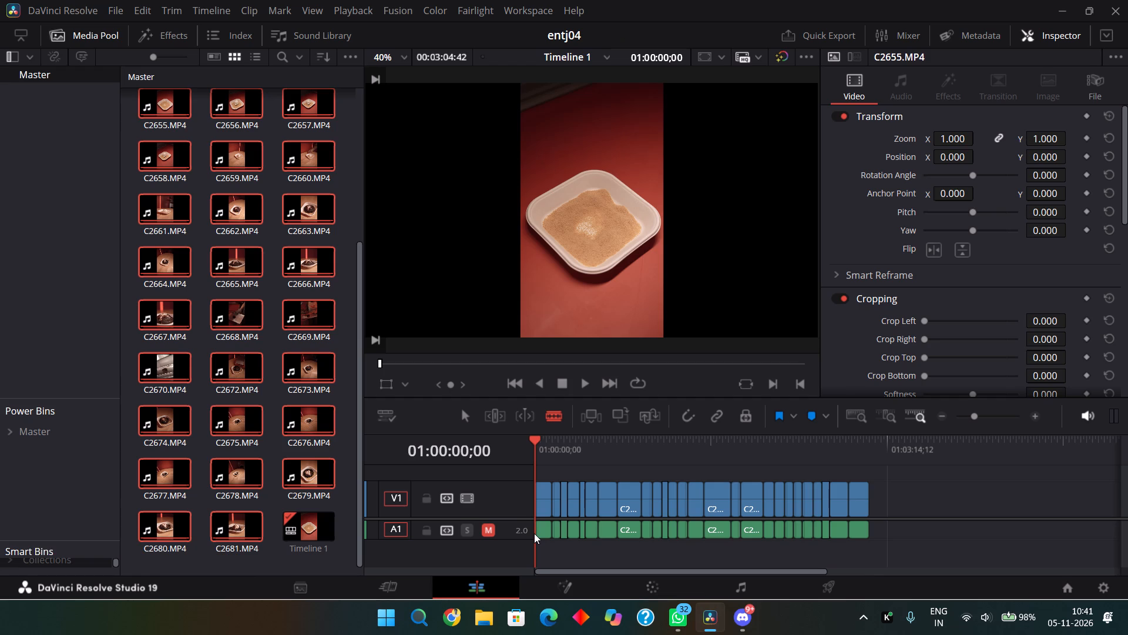
Search Windows for "kur" and launch the Kuro app.
{"action": "left_click", "coordinate": [417, 618]}
{"action": "type", "text": "kur"}
{"action": "key", "text": "Return"}
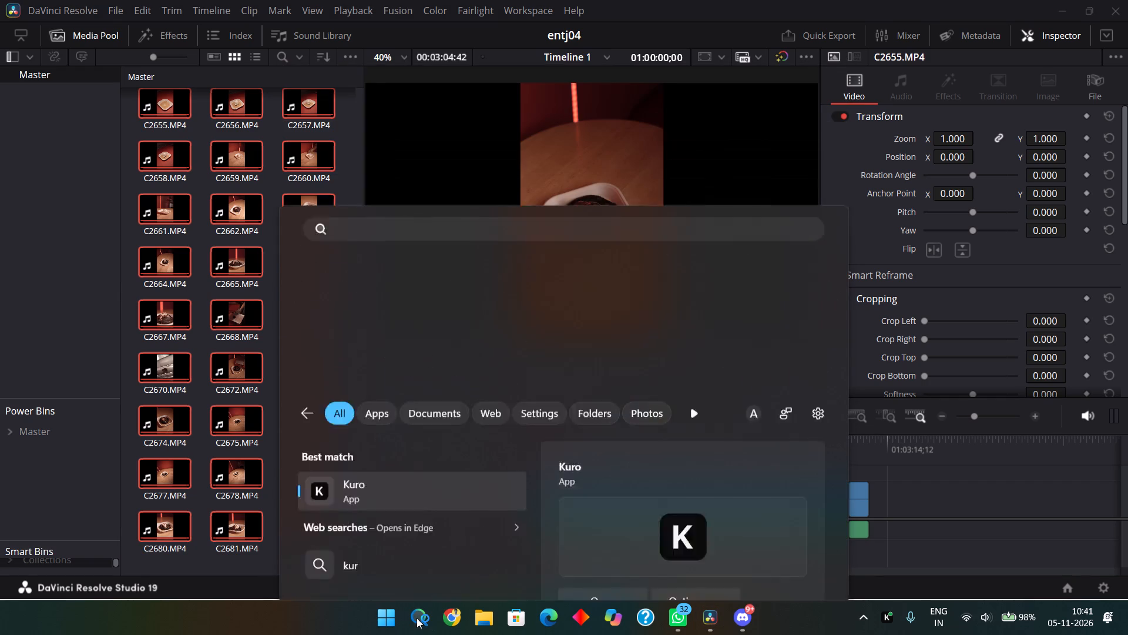
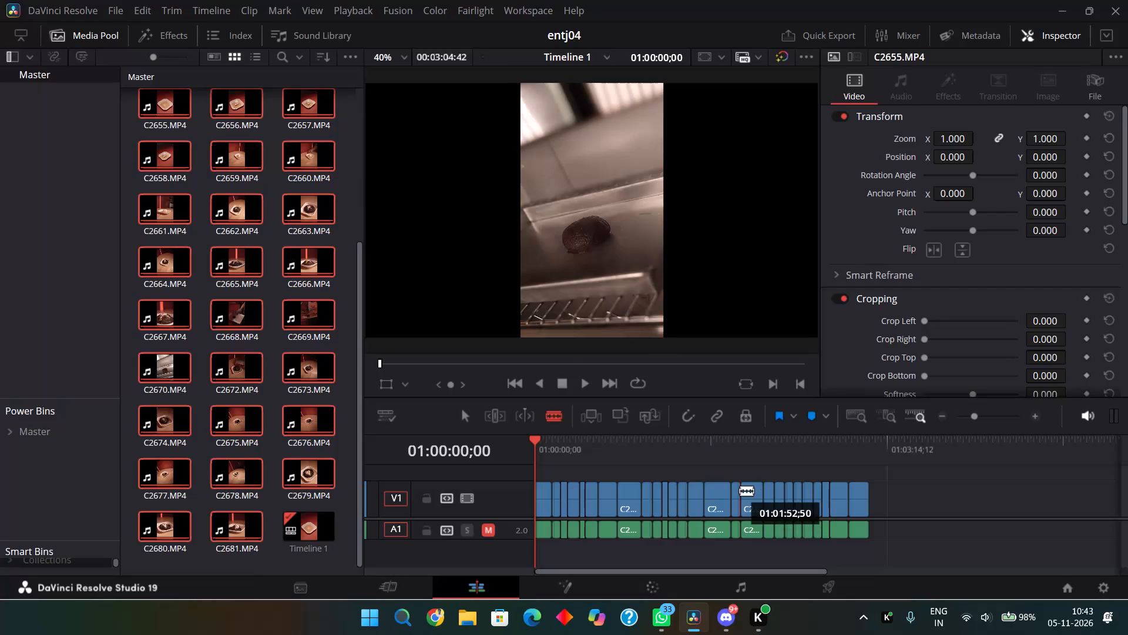
Switch to selection mode and play back the opening clip of Timeline 1 to check it.
{"action": "key", "text": "a"}
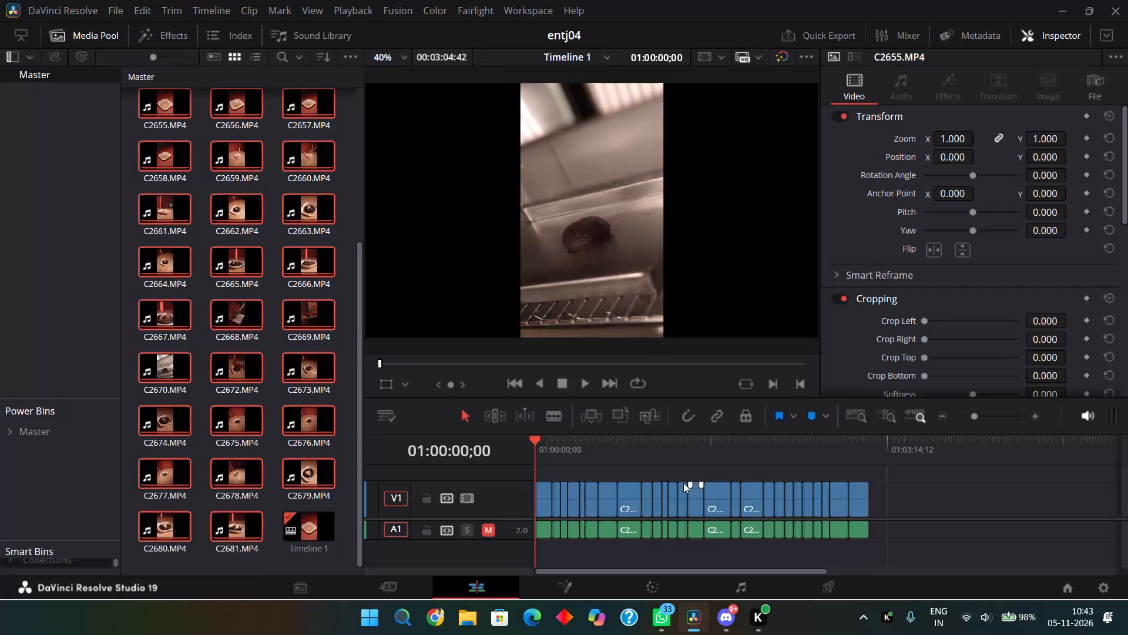
{"action": "key", "text": "space"}
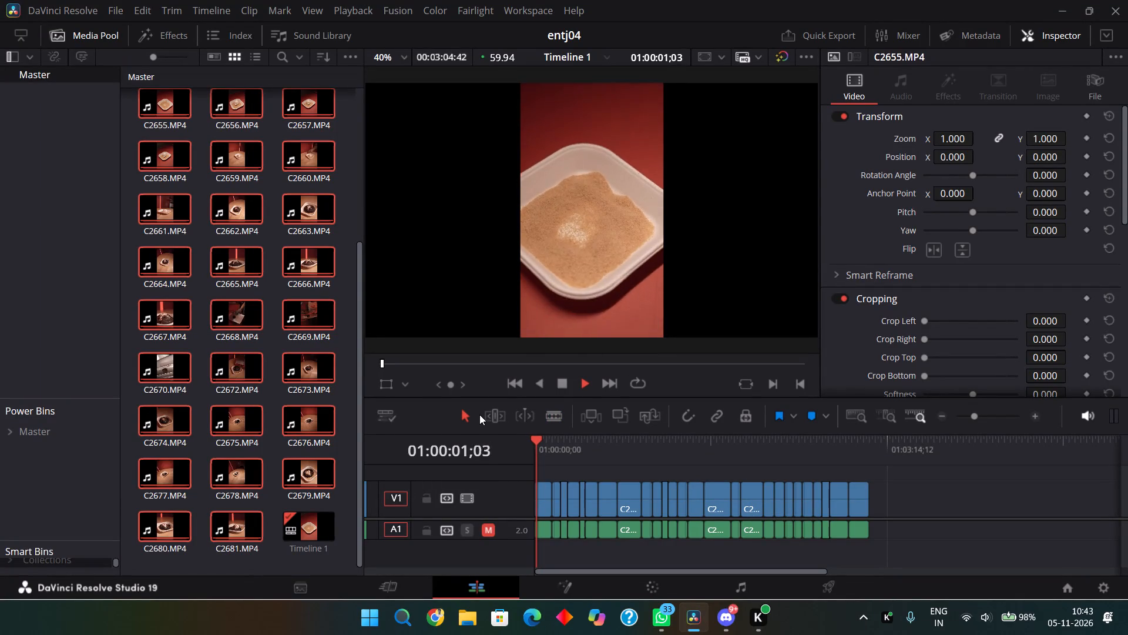
{"action": "left_click", "coordinate": [986, 420]}
{"action": "left_click", "coordinate": [981, 419]}
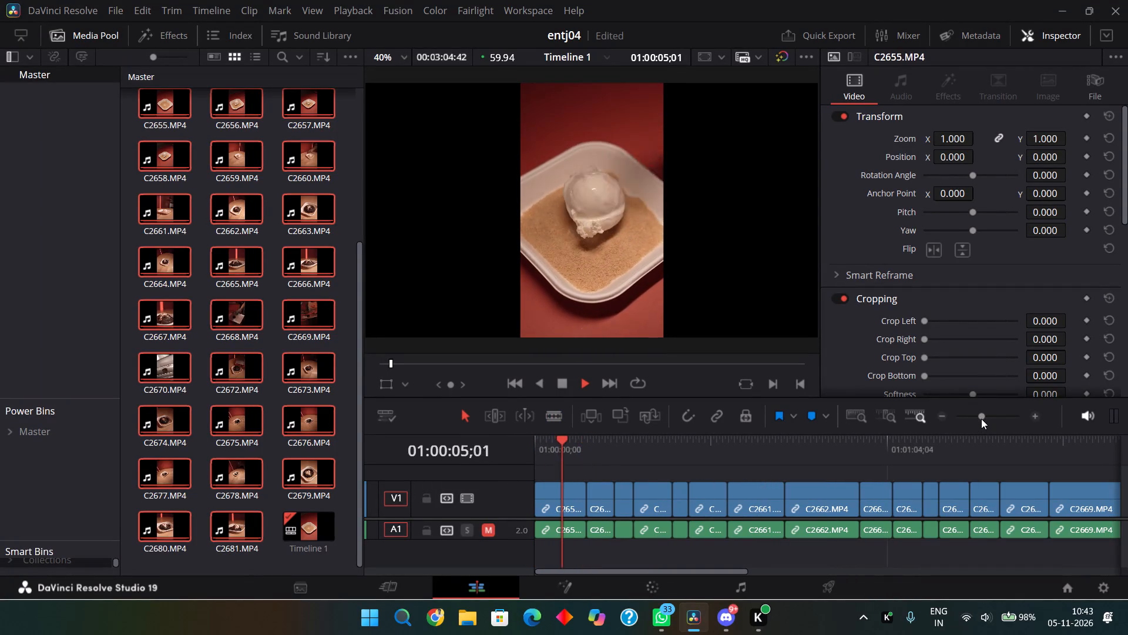
{"action": "left_click", "coordinate": [974, 419]}
{"action": "key", "text": "space"}
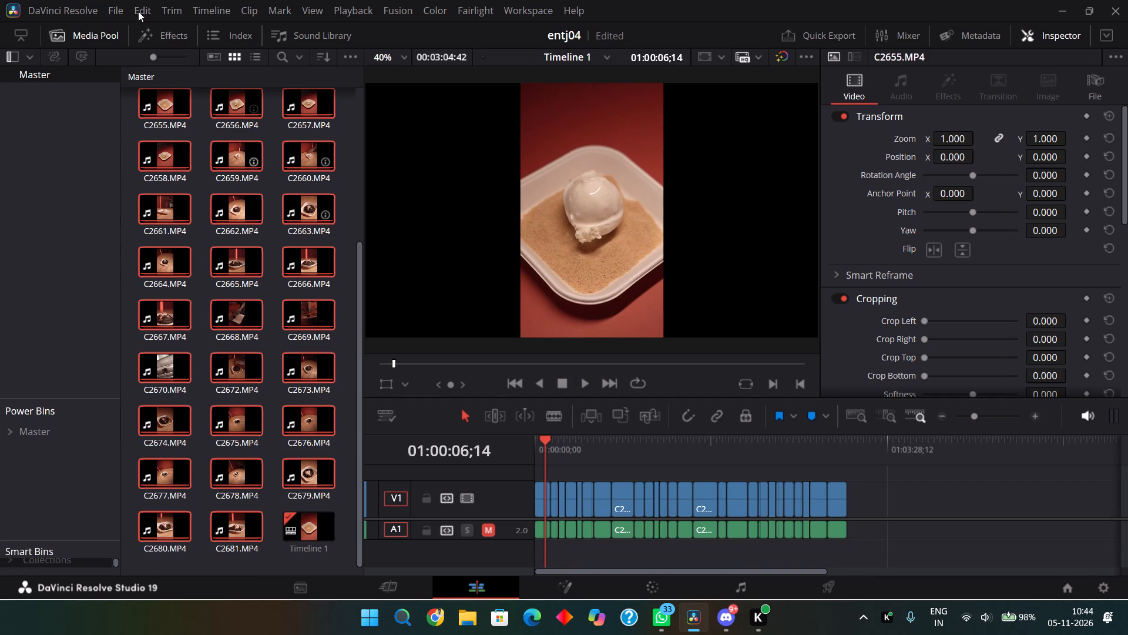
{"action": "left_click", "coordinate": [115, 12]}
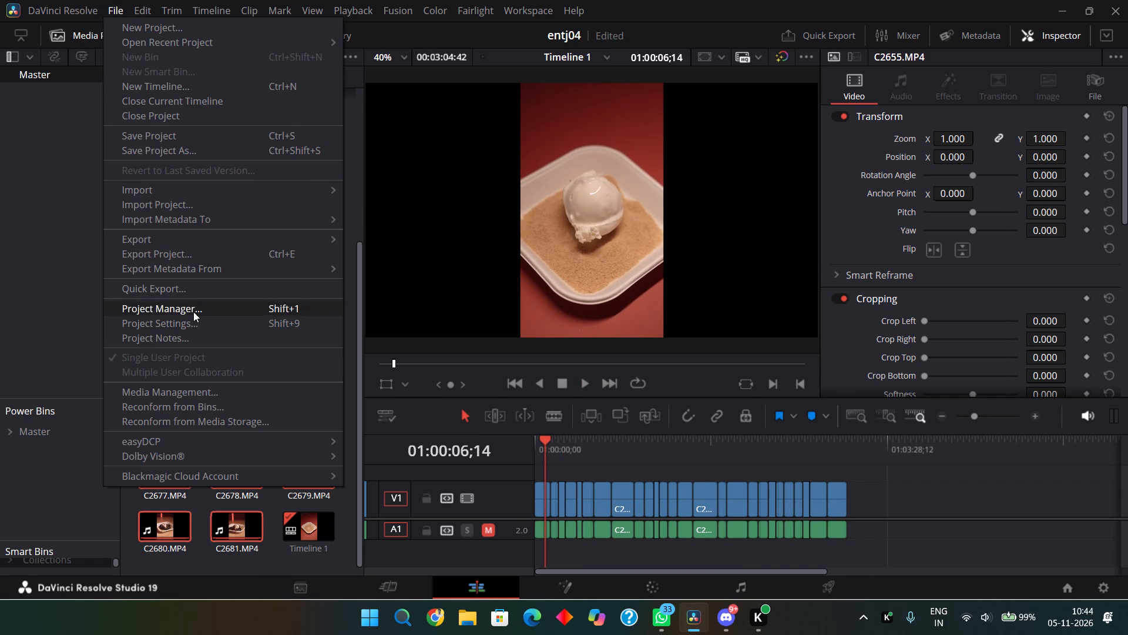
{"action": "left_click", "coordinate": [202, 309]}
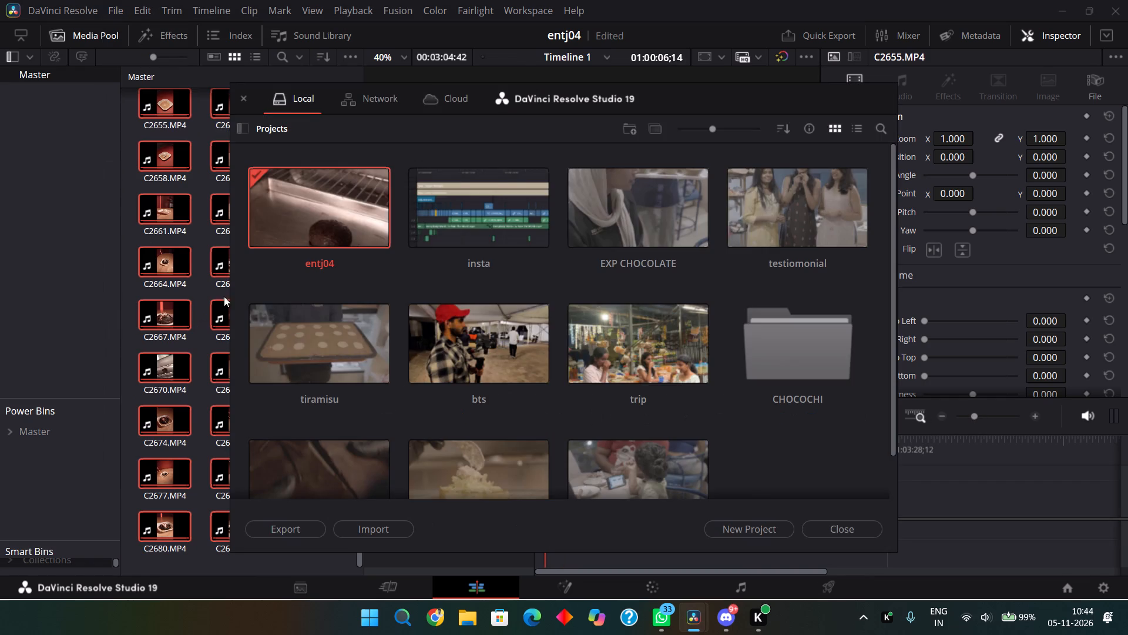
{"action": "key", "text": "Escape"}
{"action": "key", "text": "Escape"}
Enable vertical resolution in entj04's project settings, making the timeline 1080 x 1920 HD, and save the settings.
{"action": "left_click", "coordinate": [109, 12]}
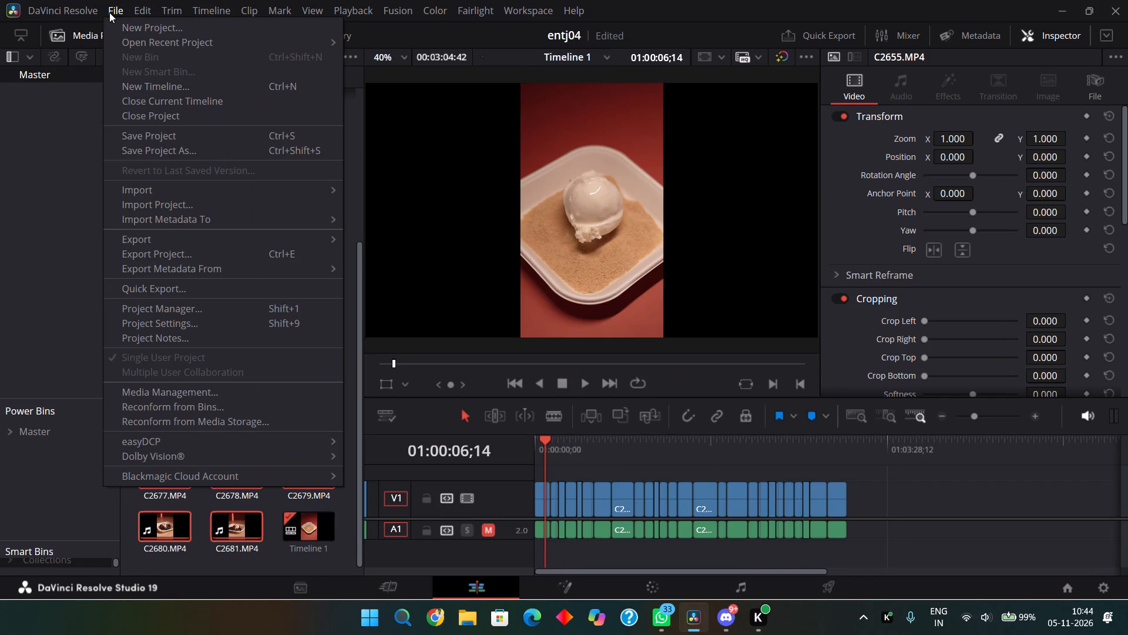
{"action": "left_click", "coordinate": [203, 323]}
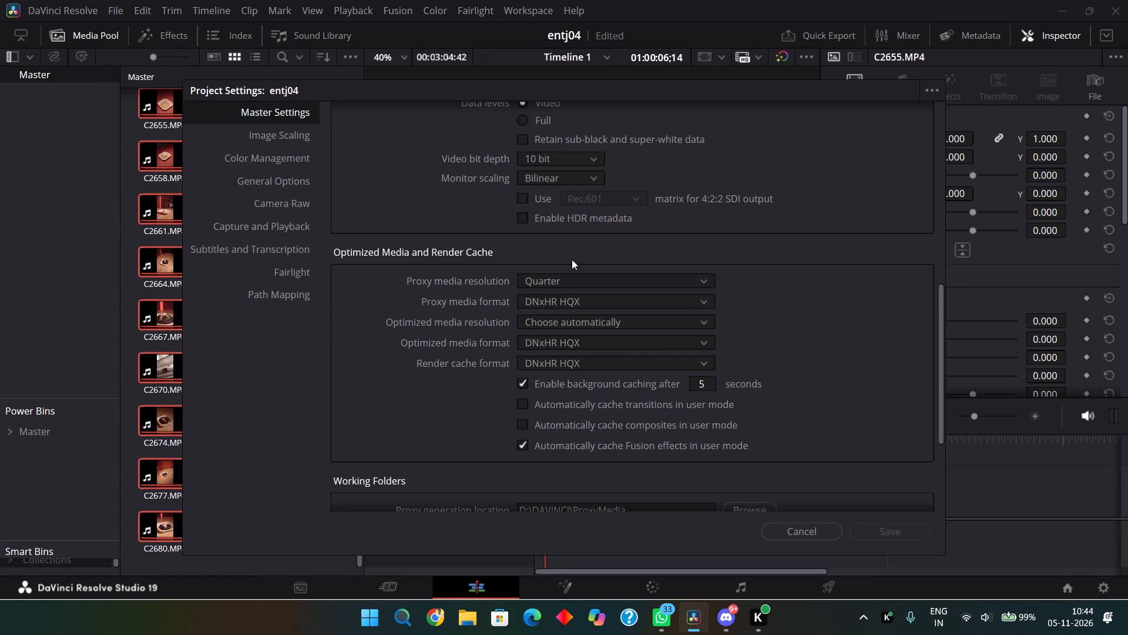
{"action": "scroll", "coordinate": [572, 259], "scroll_direction": "up", "scroll_amount": 7}
{"action": "left_click", "coordinate": [526, 181]}
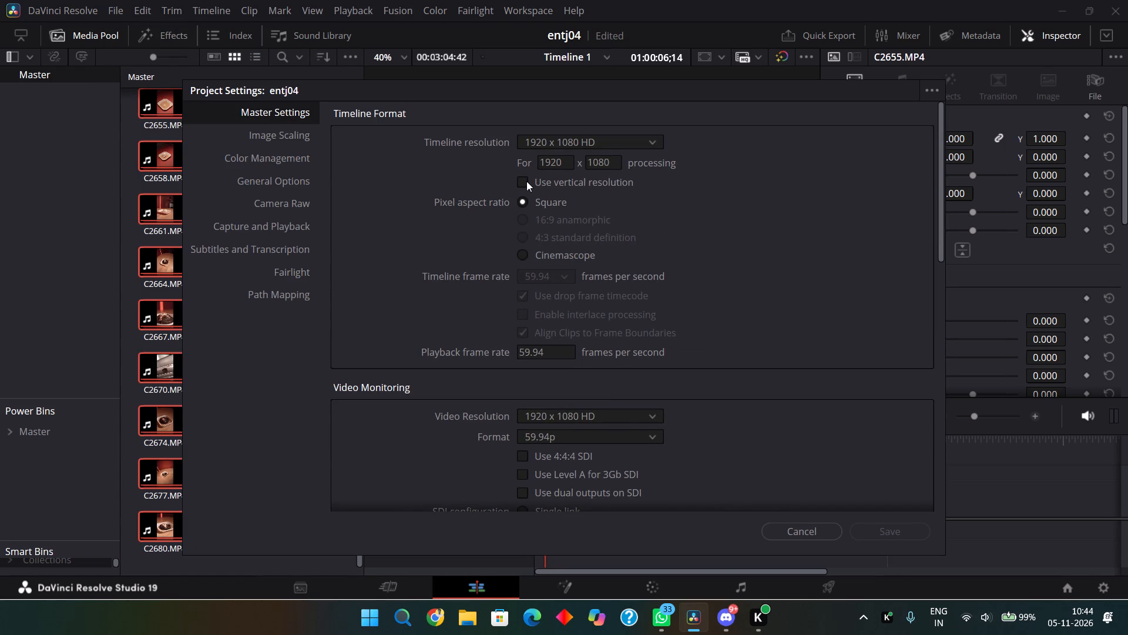
{"action": "key", "text": "Return"}
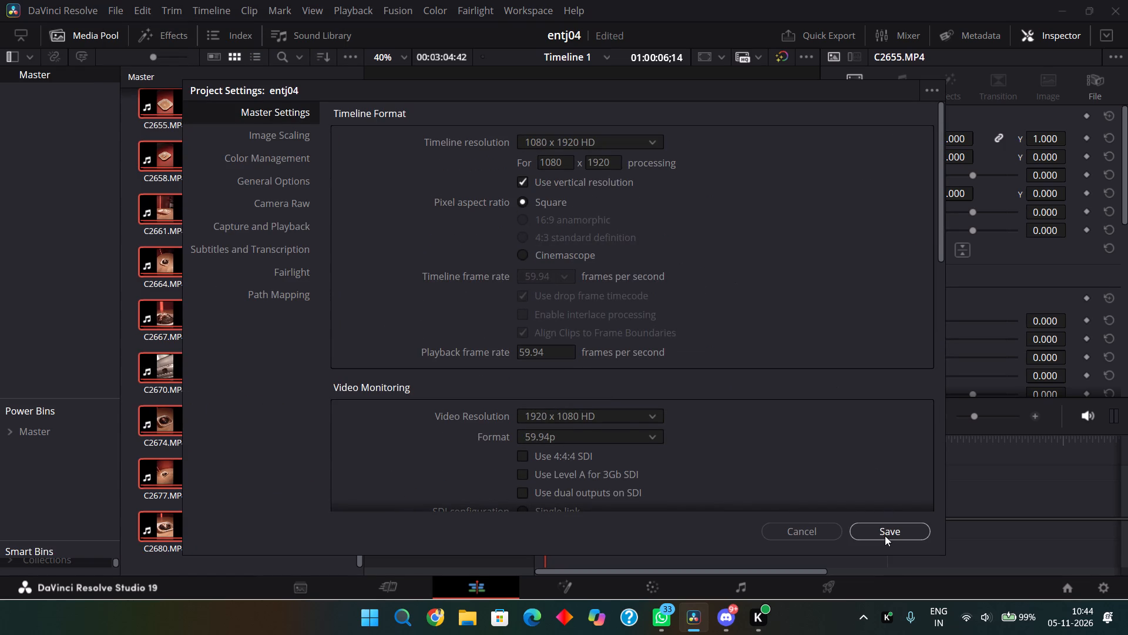
{"action": "left_click", "coordinate": [885, 536]}
Play Timeline 1 and skim from C2655.MP4 through C2681.MP4 to review the footage in the vertical frame.
{"action": "key", "text": "space"}
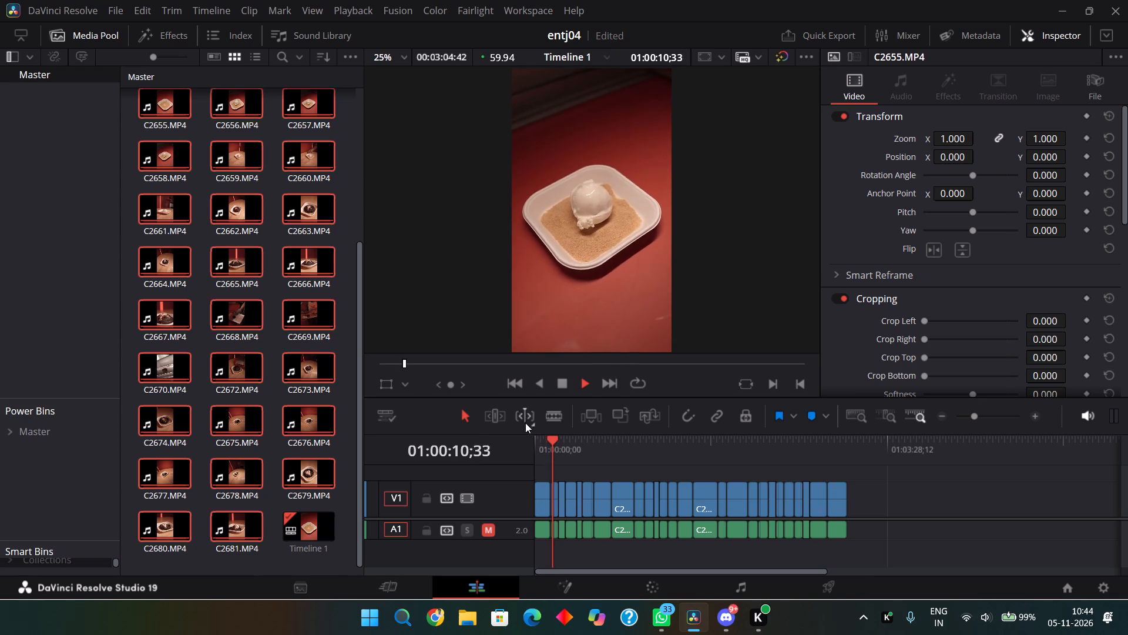
{"action": "left_click", "coordinate": [569, 442]}
{"action": "left_click", "coordinate": [588, 444]}
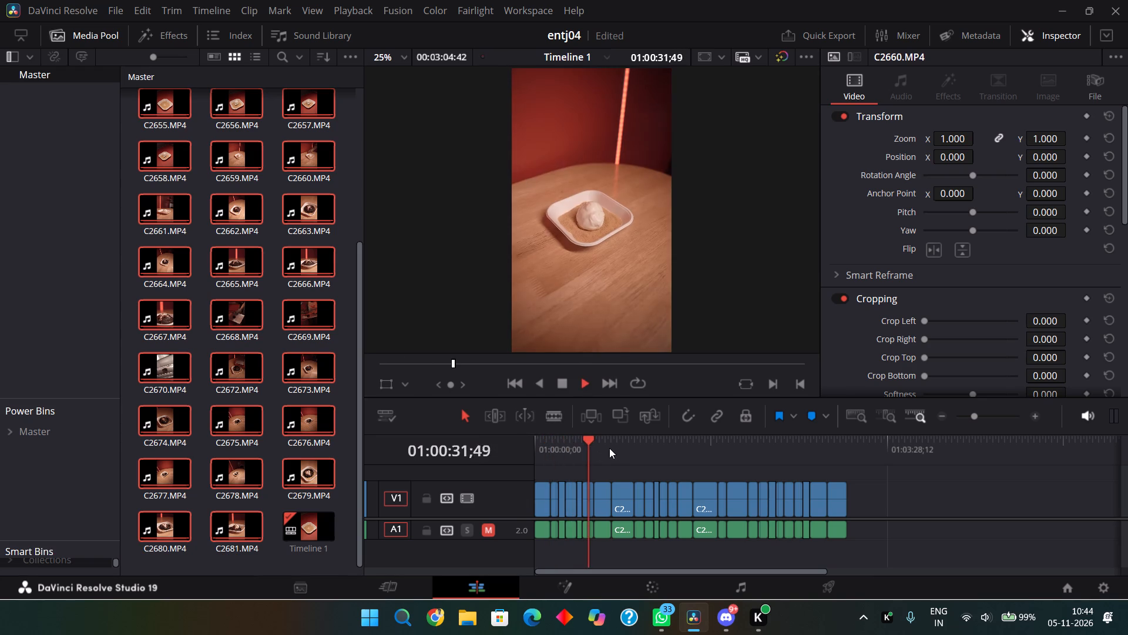
{"action": "left_click", "coordinate": [613, 449]}
{"action": "left_click", "coordinate": [621, 450]}
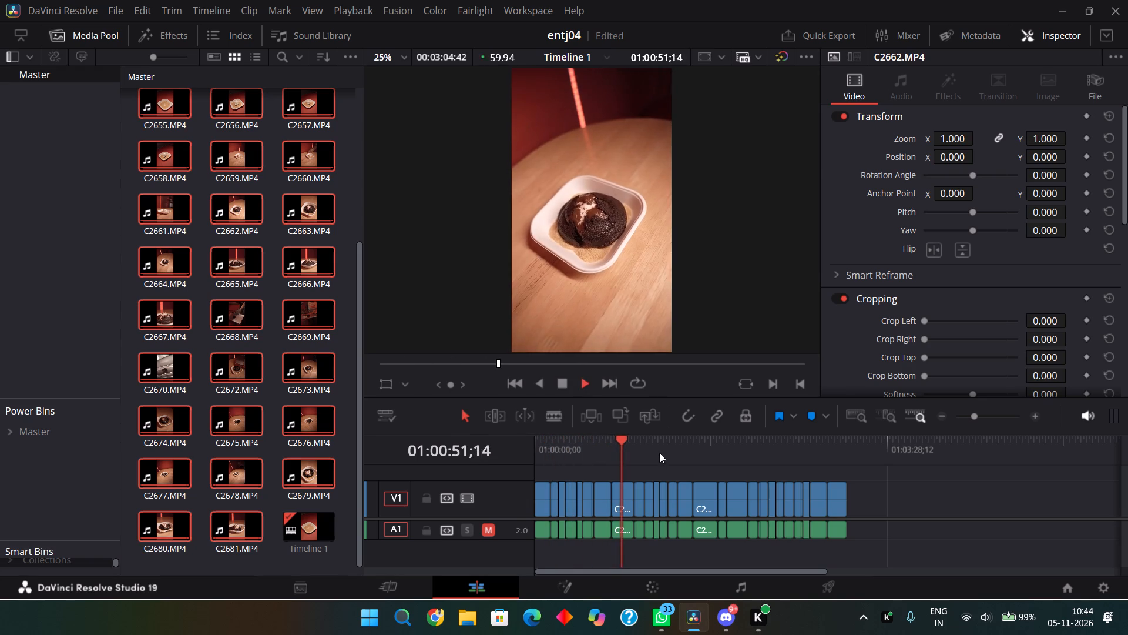
{"action": "left_click", "coordinate": [659, 453]}
{"action": "left_click", "coordinate": [699, 452]}
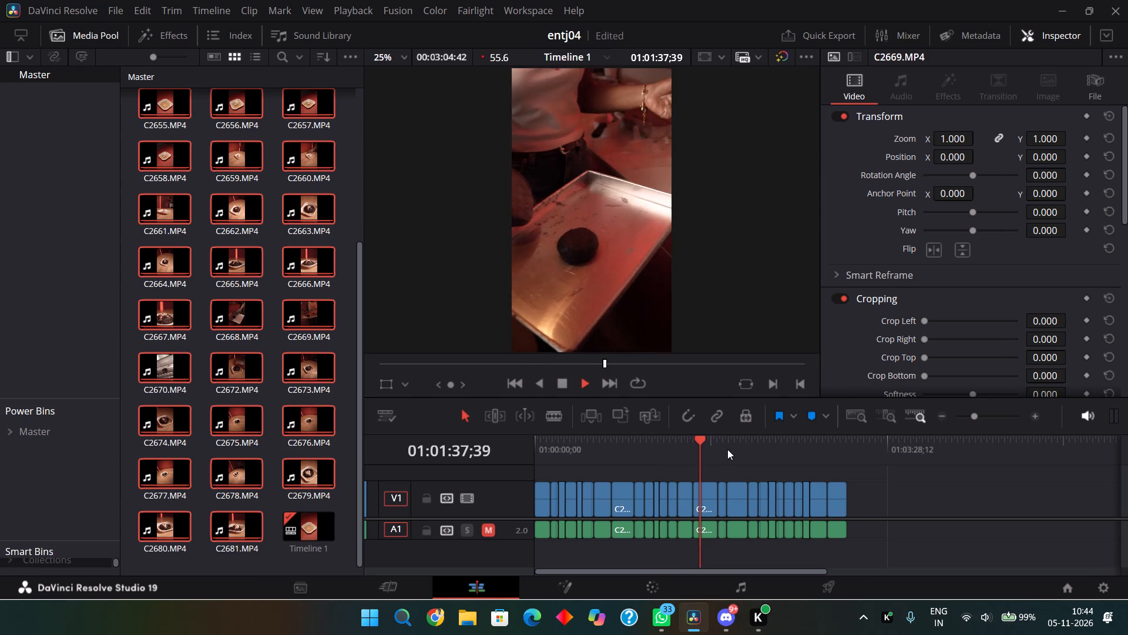
{"action": "left_click", "coordinate": [727, 449]}
{"action": "left_click", "coordinate": [764, 452]}
{"action": "left_click", "coordinate": [794, 463]}
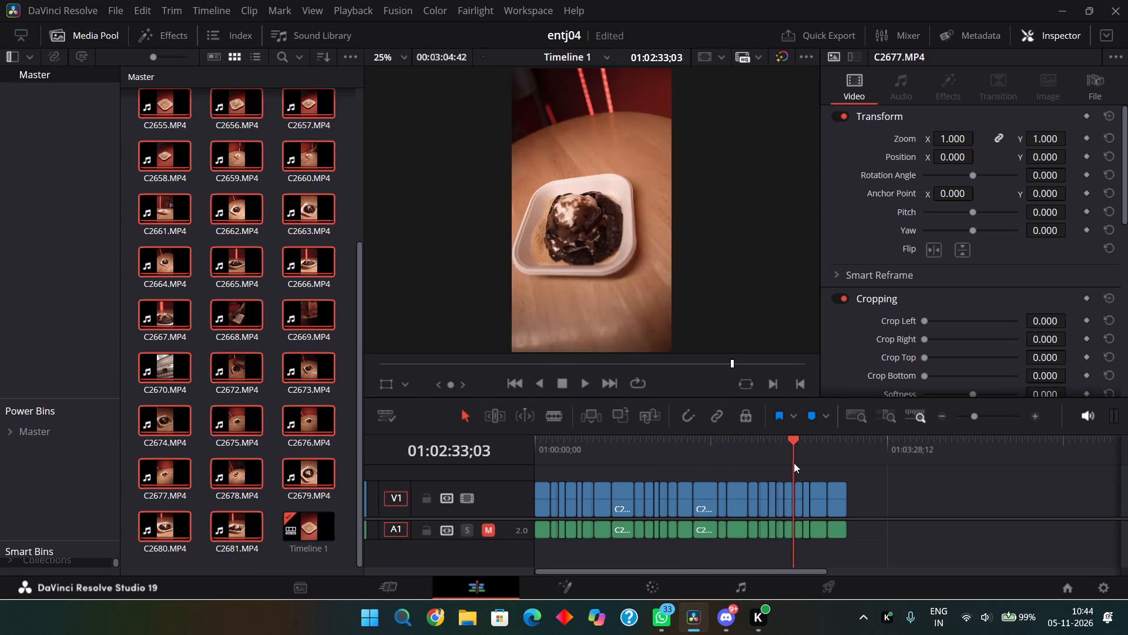
{"action": "left_click", "coordinate": [815, 465]}
{"action": "left_click", "coordinate": [835, 458]}
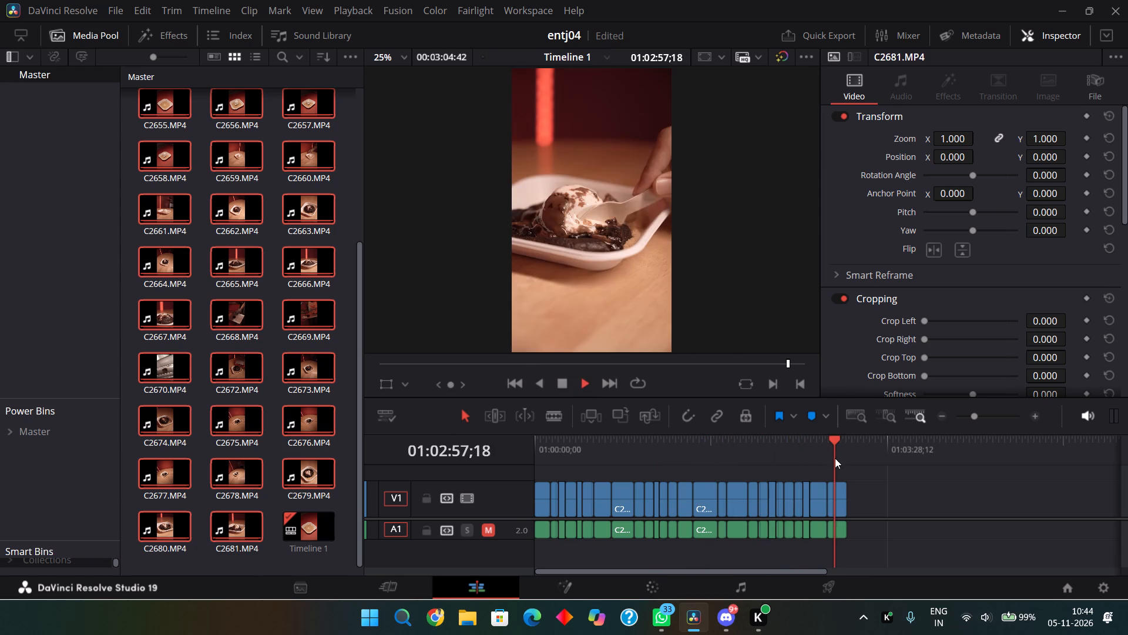
Return near the start of Timeline 1 and skim the clips up to the oven shot C2669.MP4.
{"action": "left_click", "coordinate": [544, 458]}
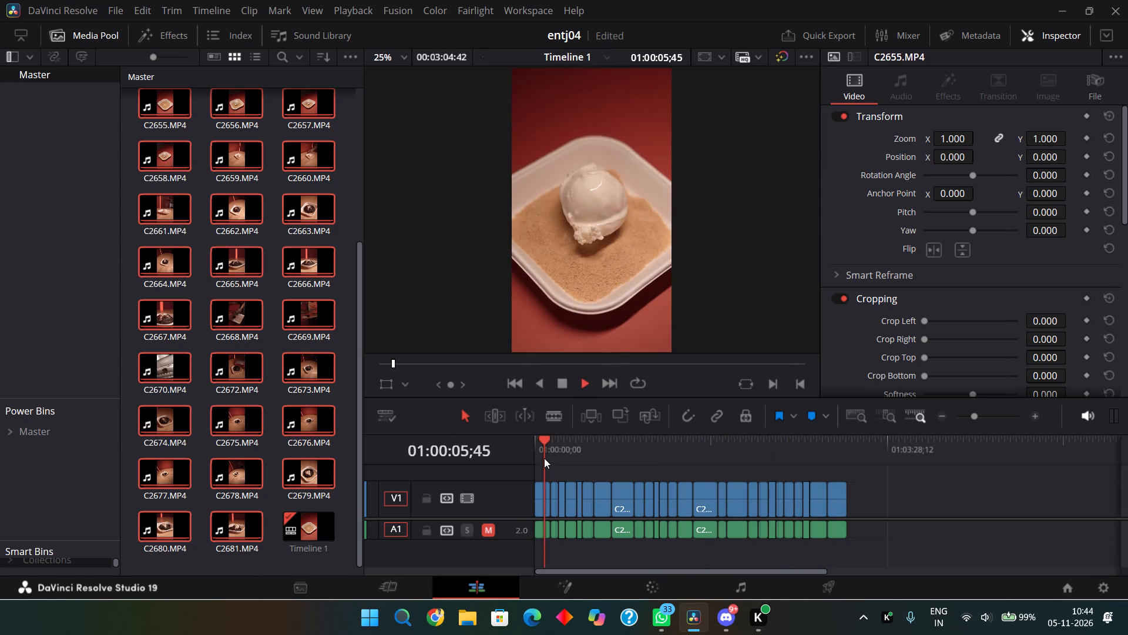
{"action": "left_click", "coordinate": [564, 464]}
{"action": "key", "text": "space"}
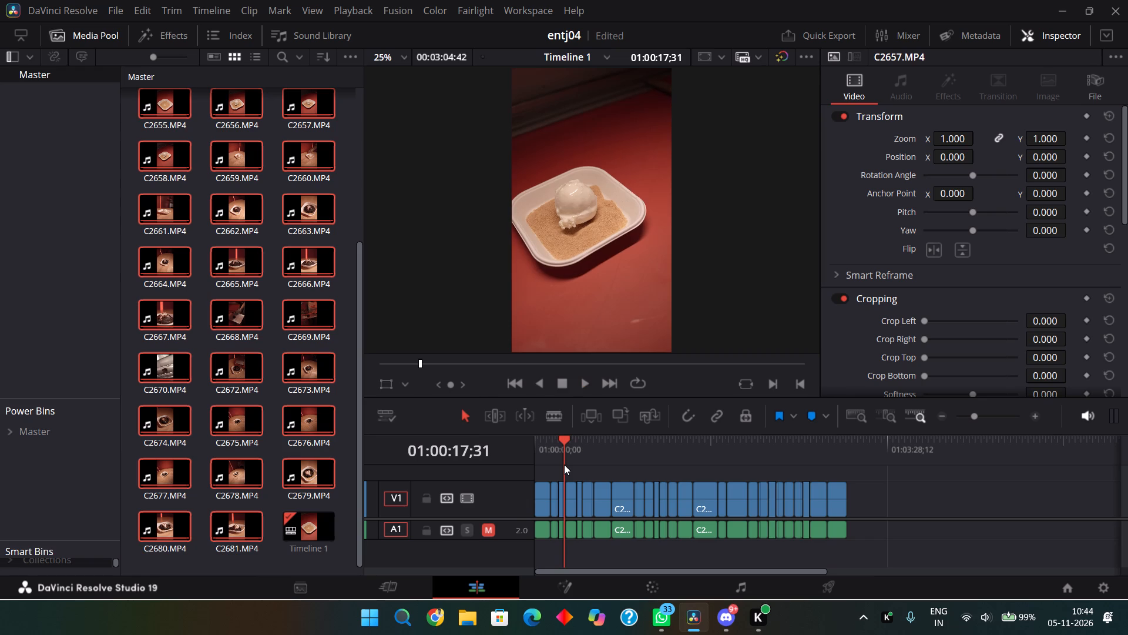
{"action": "key", "text": "space"}
{"action": "left_click", "coordinate": [576, 456]}
{"action": "left_click", "coordinate": [597, 462]}
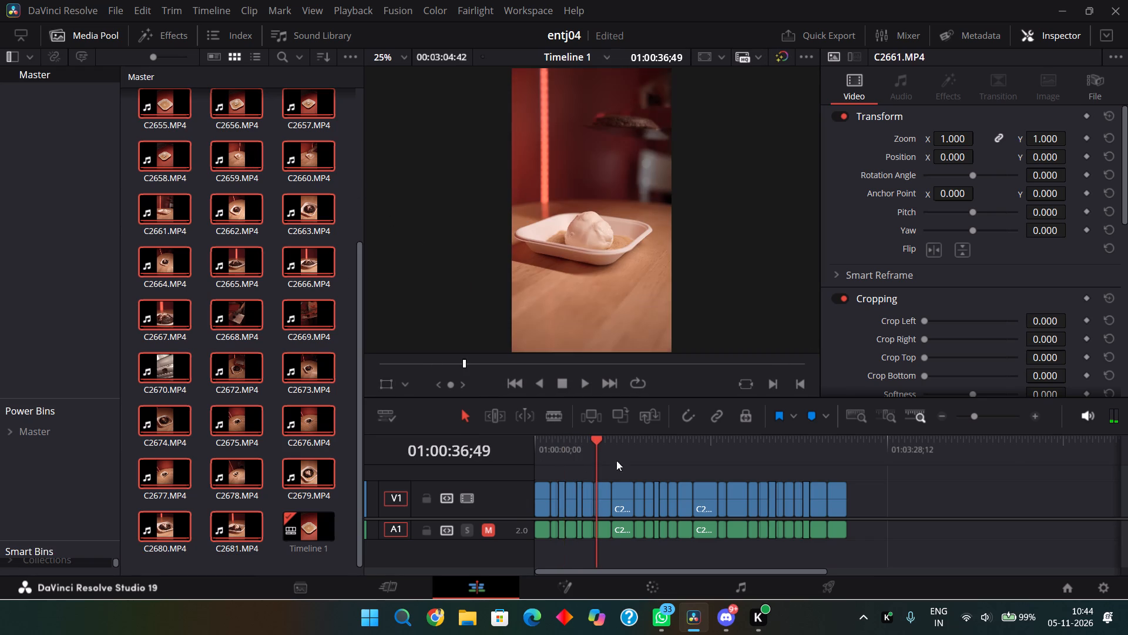
{"action": "left_click", "coordinate": [637, 459]}
{"action": "left_click", "coordinate": [668, 457]}
{"action": "left_click", "coordinate": [692, 462]}
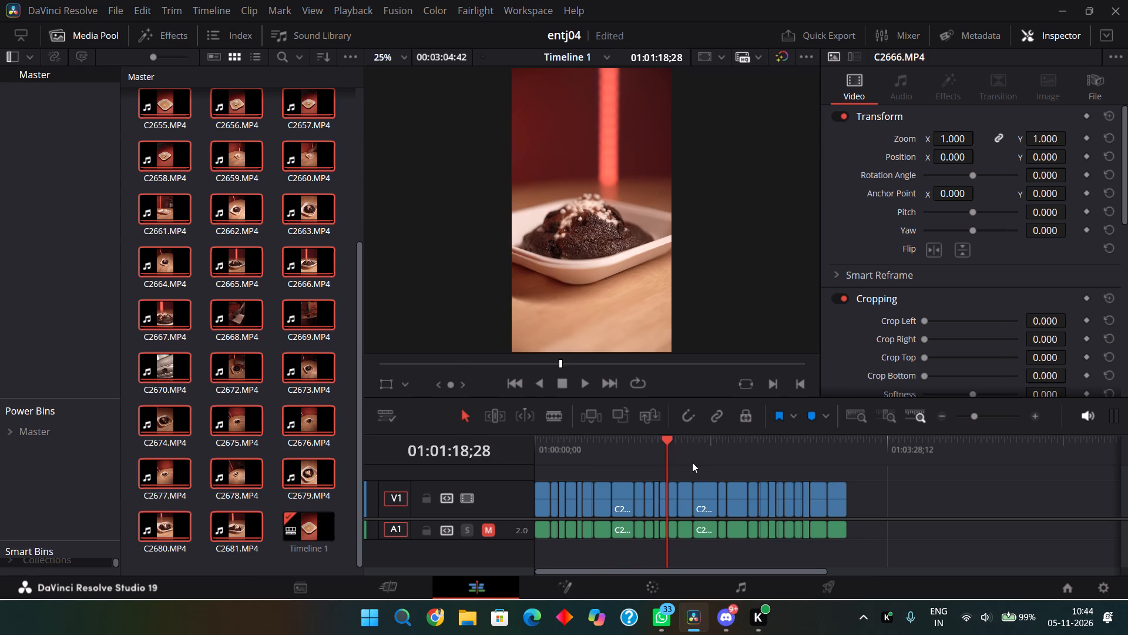
{"action": "left_click", "coordinate": [728, 462]}
{"action": "left_click", "coordinate": [707, 461]}
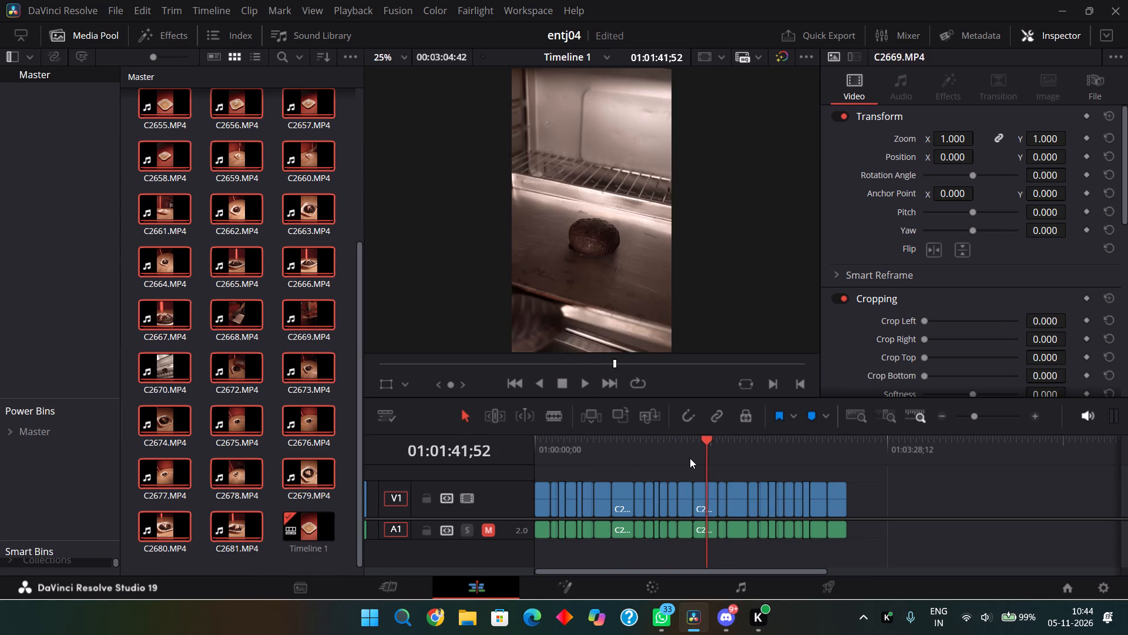
Skim back to C2662.MP4 and forward to C2668.MP4 to examine the chocolate cake clips again.
{"action": "left_click", "coordinate": [690, 458]}
{"action": "left_click", "coordinate": [665, 458]}
{"action": "left_click", "coordinate": [643, 460]}
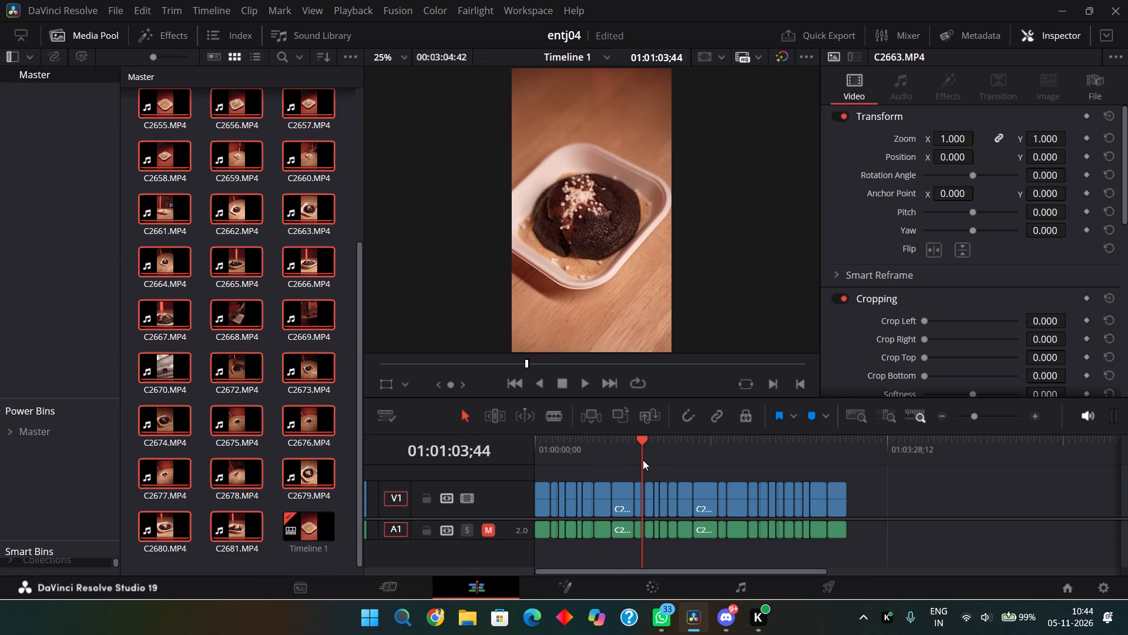
{"action": "left_click", "coordinate": [638, 460]}
{"action": "left_click", "coordinate": [627, 461]}
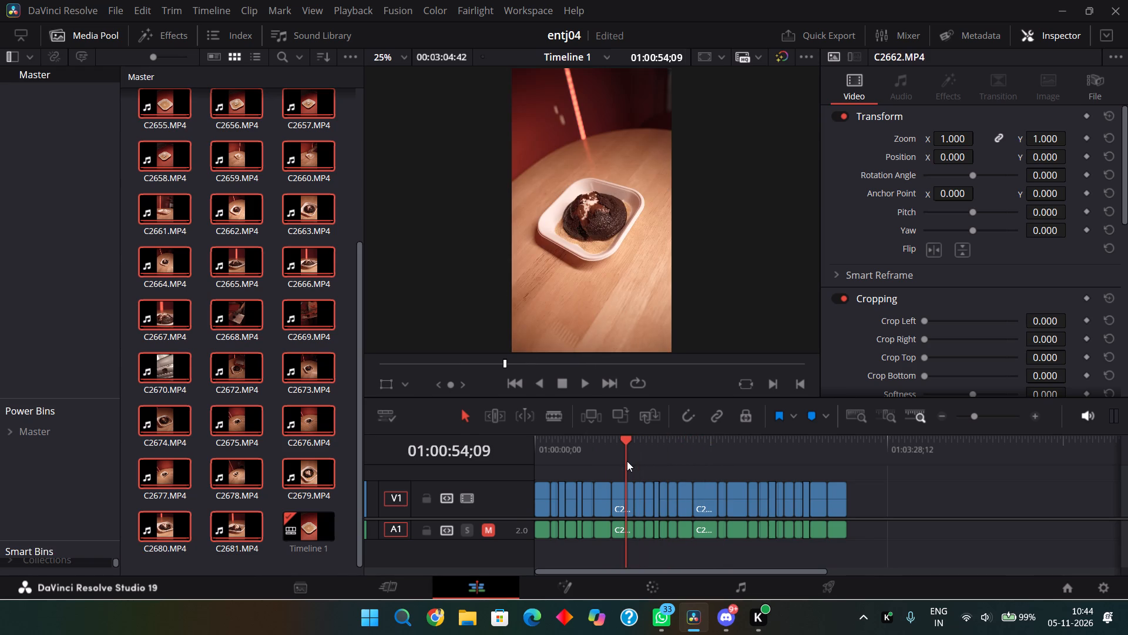
{"action": "left_click", "coordinate": [645, 462]}
{"action": "left_click", "coordinate": [656, 460]}
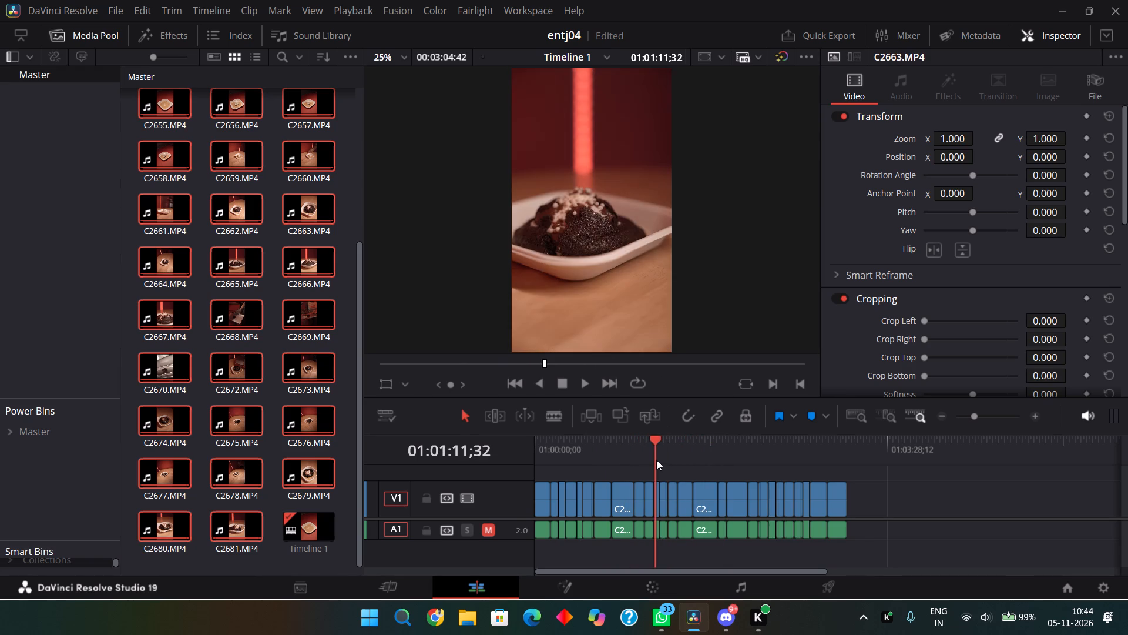
{"action": "left_click", "coordinate": [663, 457]}
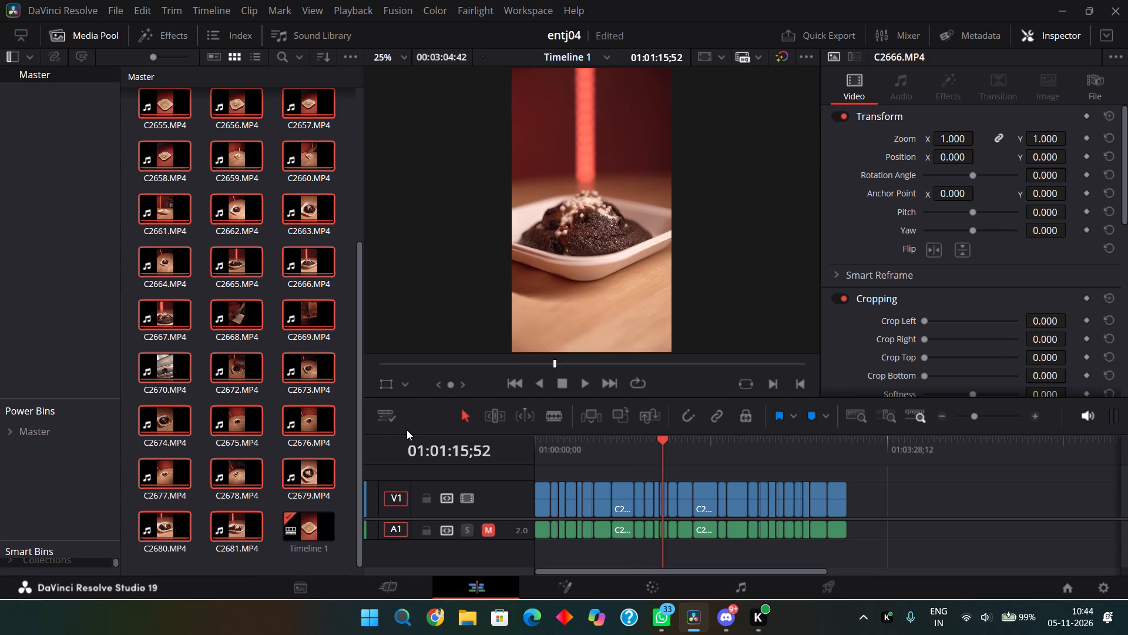
{"action": "left_click", "coordinate": [674, 449]}
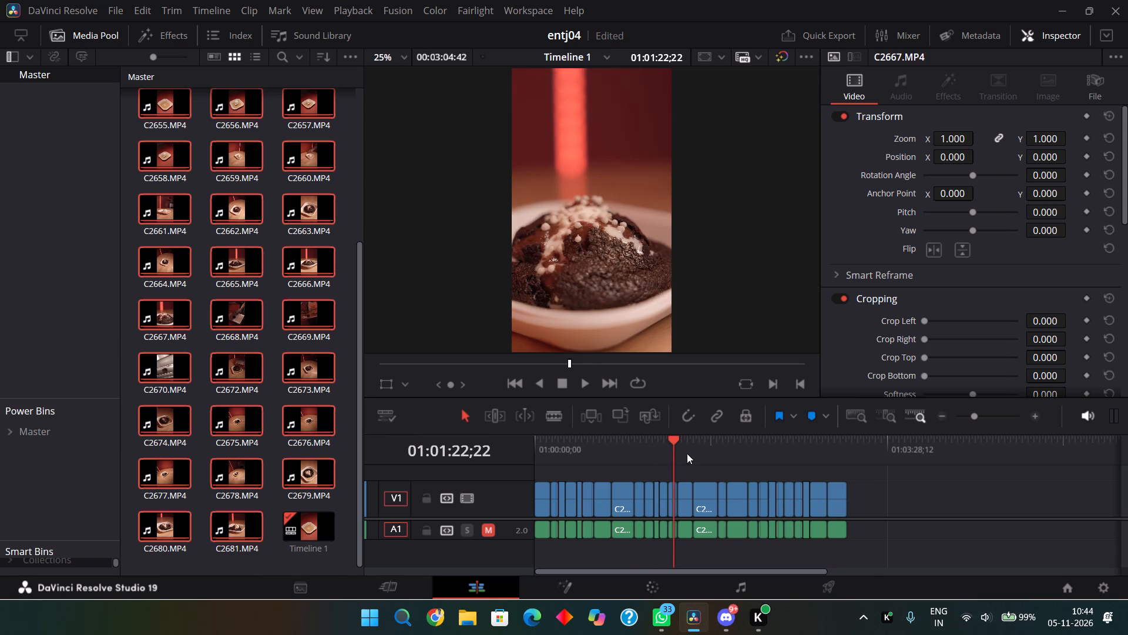
{"action": "left_click", "coordinate": [690, 454]}
{"action": "left_click", "coordinate": [700, 452]}
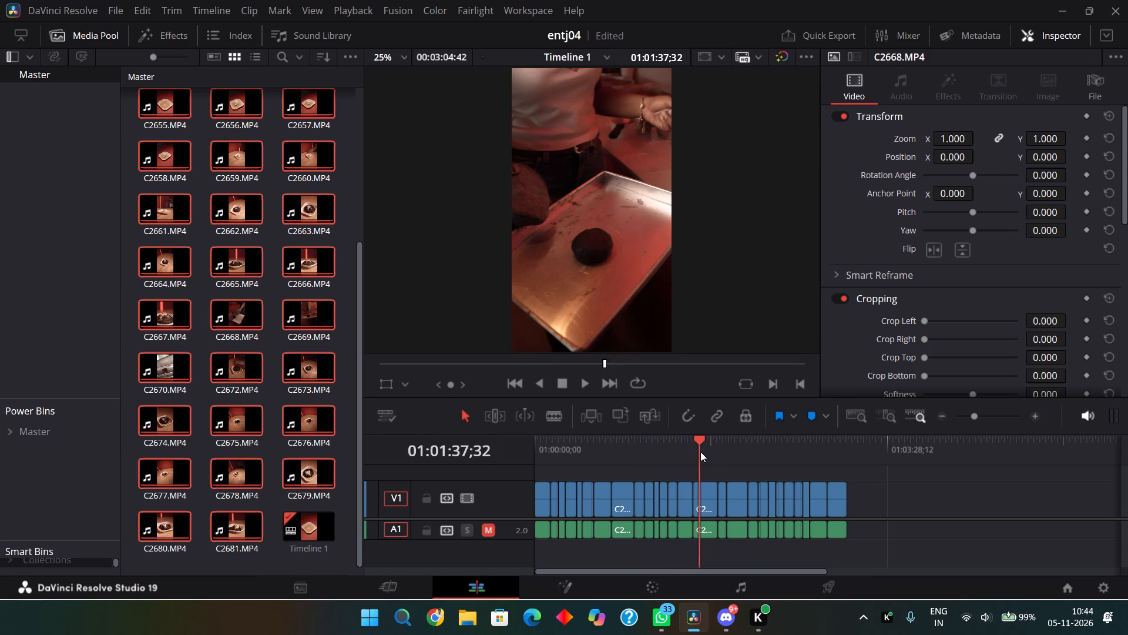
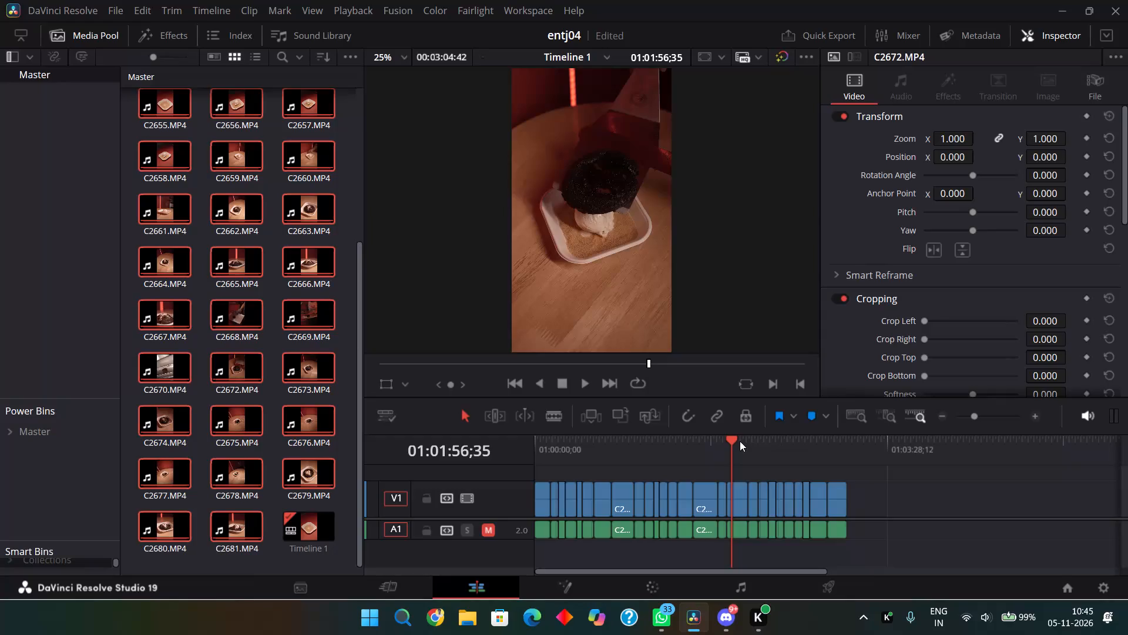
Skim Timeline 1 from C2672.MP4 into C2673.MP4 to examine the chocolate cake shots.
{"action": "left_click", "coordinate": [740, 441]}
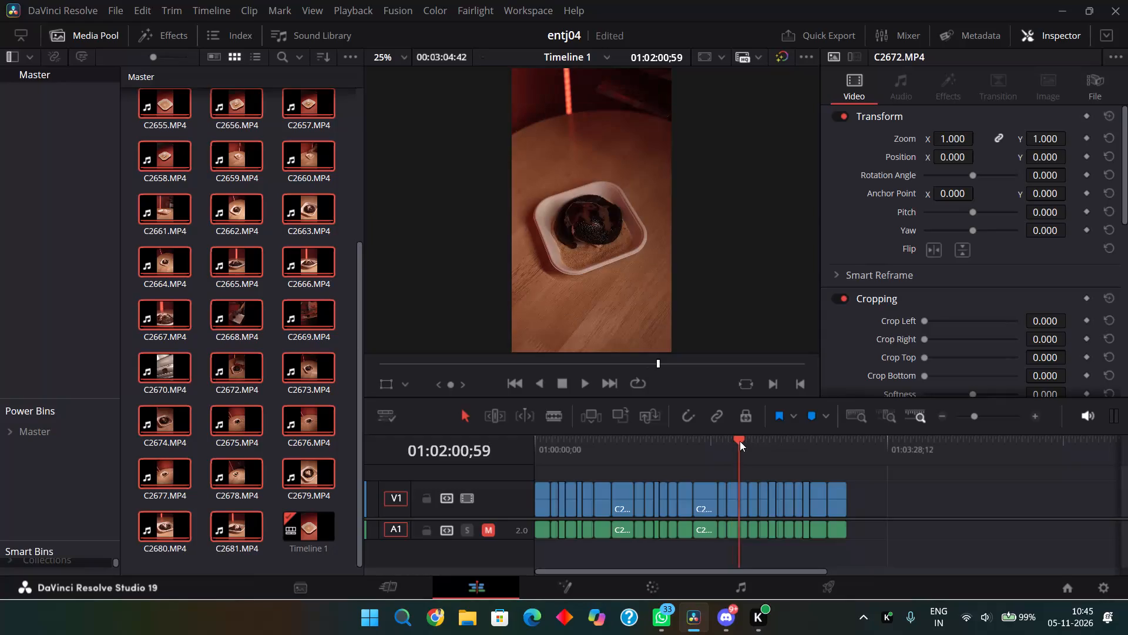
{"action": "left_click", "coordinate": [751, 443]}
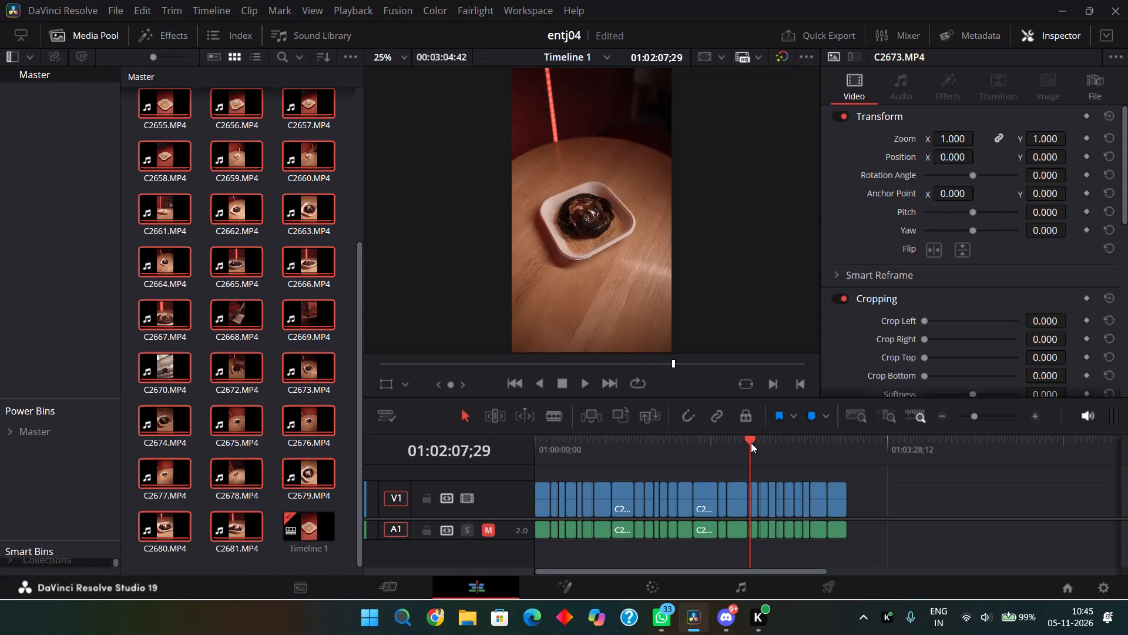
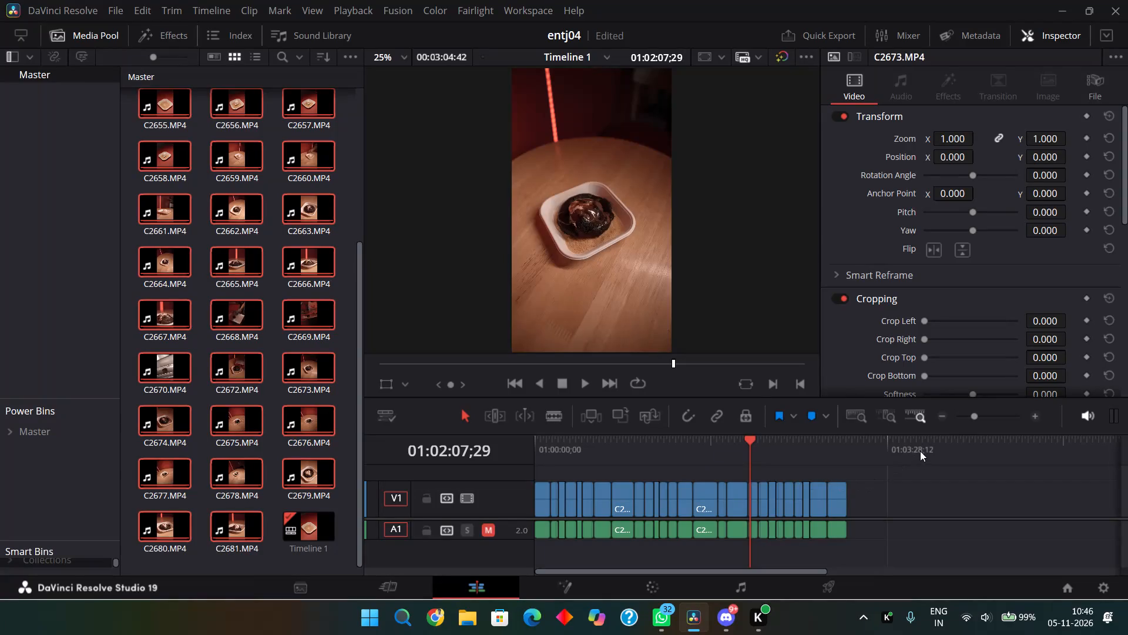
Skim Timeline 1 backwards from the later chocolate cake shots through the oven tray footage to C2661.MP4 to review the shot order.
{"action": "left_click", "coordinate": [978, 418]}
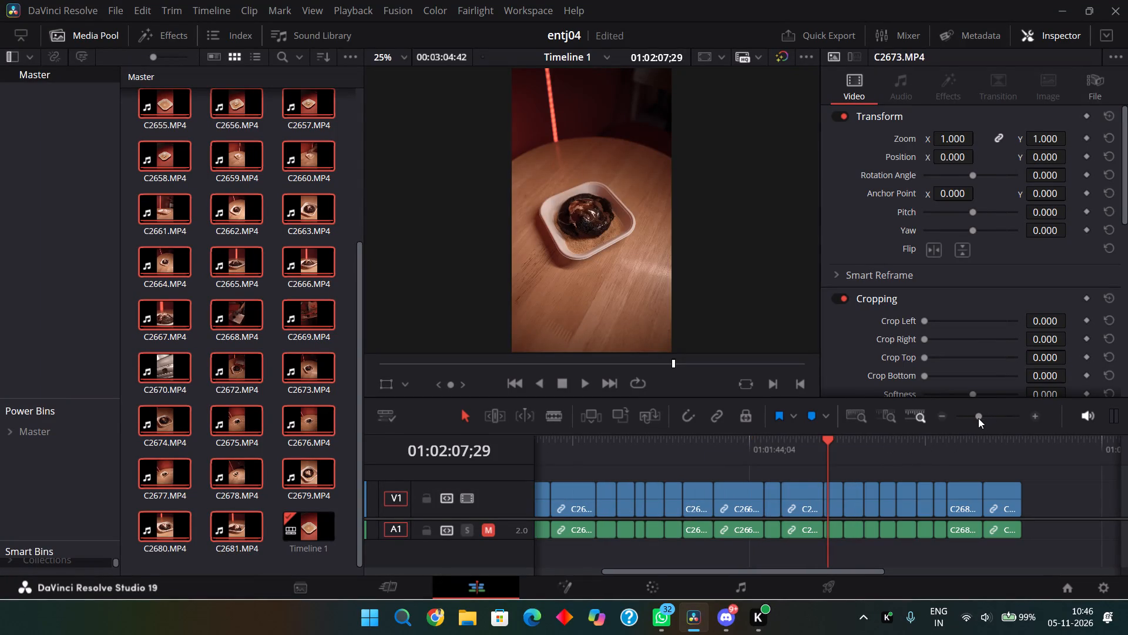
{"action": "left_click", "coordinate": [974, 417]}
{"action": "left_click_drag", "start_coordinate": [754, 442], "coordinate": [797, 447]}
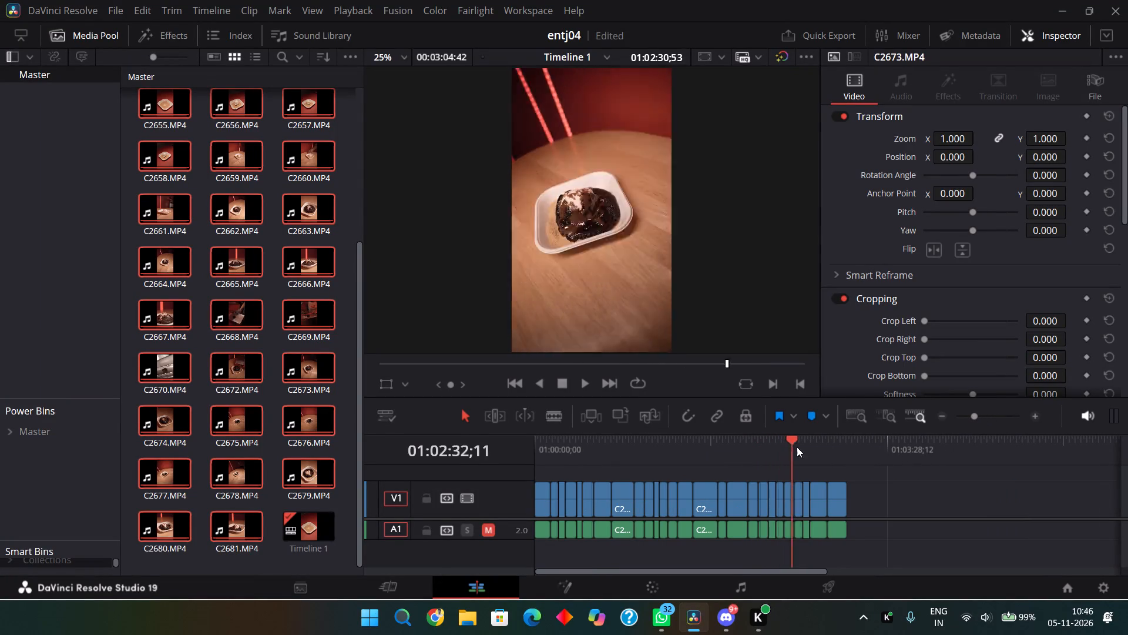
{"action": "left_click_drag", "start_coordinate": [797, 447], "coordinate": [738, 450]}
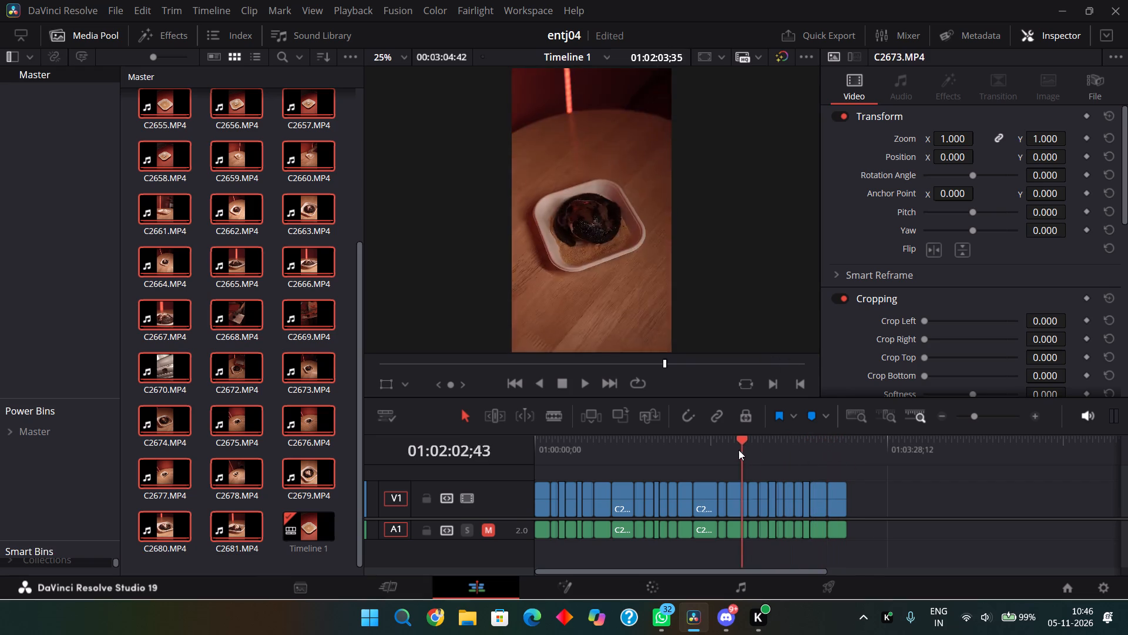
{"action": "left_click_drag", "start_coordinate": [738, 450], "coordinate": [701, 440]}
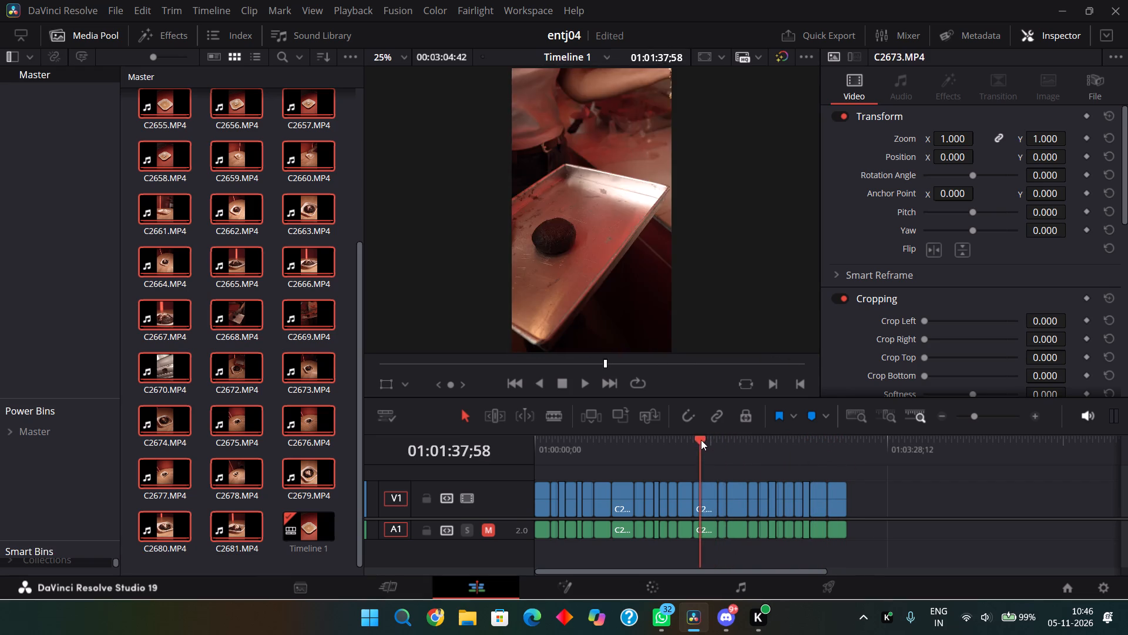
{"action": "left_click_drag", "start_coordinate": [701, 440], "coordinate": [682, 442]}
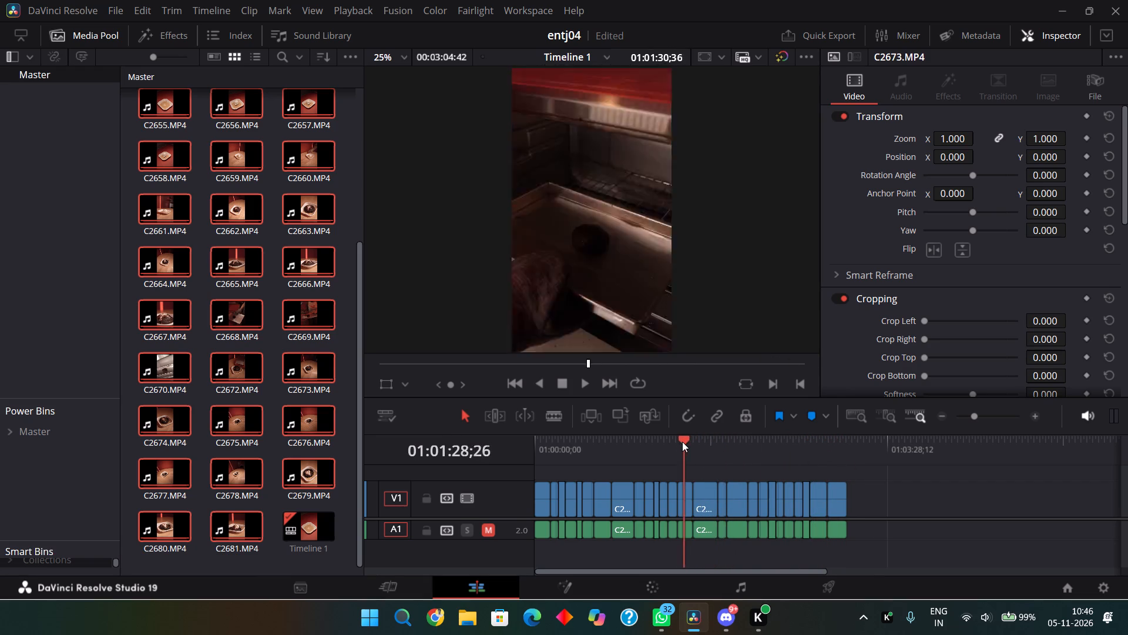
{"action": "left_click_drag", "start_coordinate": [682, 442], "coordinate": [648, 443]}
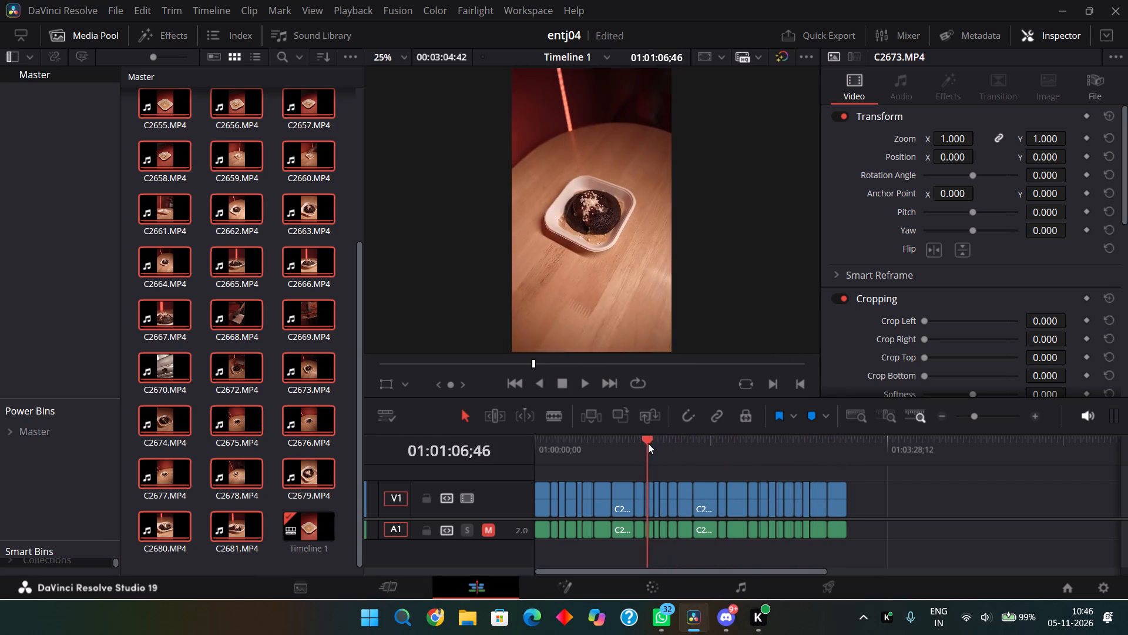
{"action": "left_click_drag", "start_coordinate": [648, 443], "coordinate": [601, 443]}
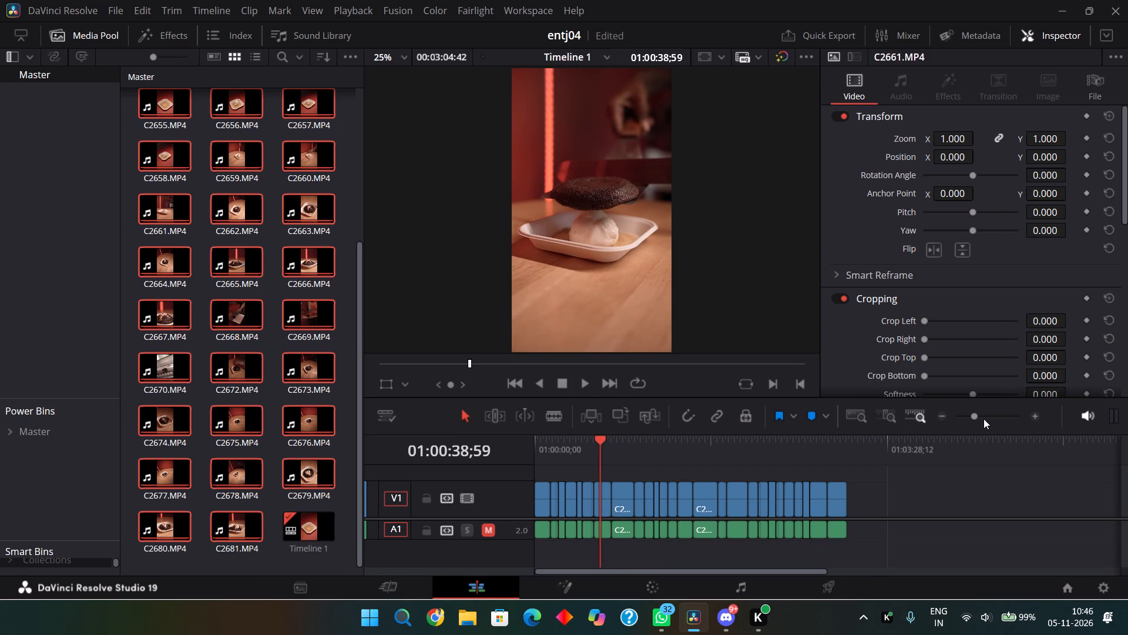
Examine the individual shots from C2660.MP4 through C2668.MP4 on Timeline 1, covering the ice-cream scoop and the cake assembly.
{"action": "left_click", "coordinate": [983, 417]}
{"action": "left_click", "coordinate": [766, 445]}
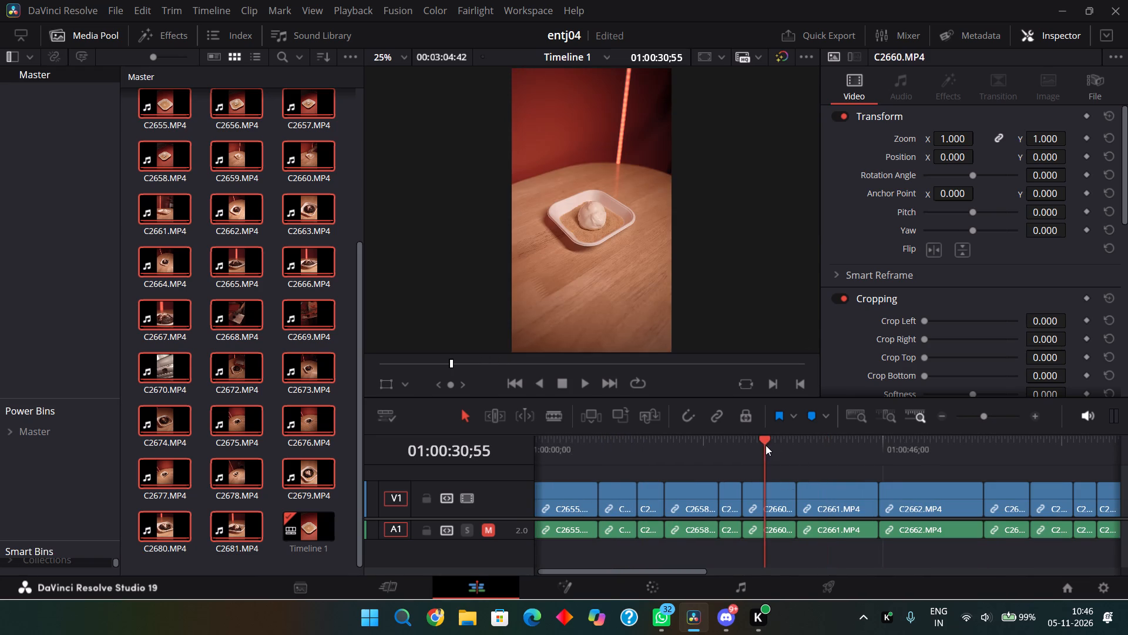
{"action": "left_click", "coordinate": [818, 446]}
{"action": "left_click", "coordinate": [864, 449]}
{"action": "left_click", "coordinate": [945, 449]}
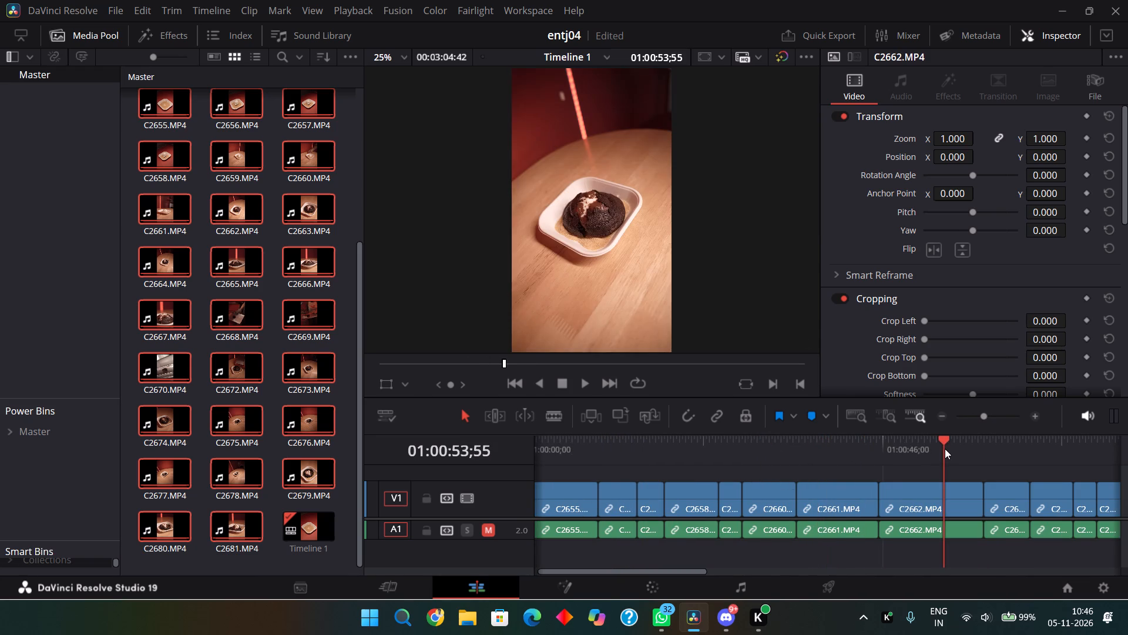
{"action": "left_click", "coordinate": [1009, 450]}
{"action": "left_click", "coordinate": [1051, 450]}
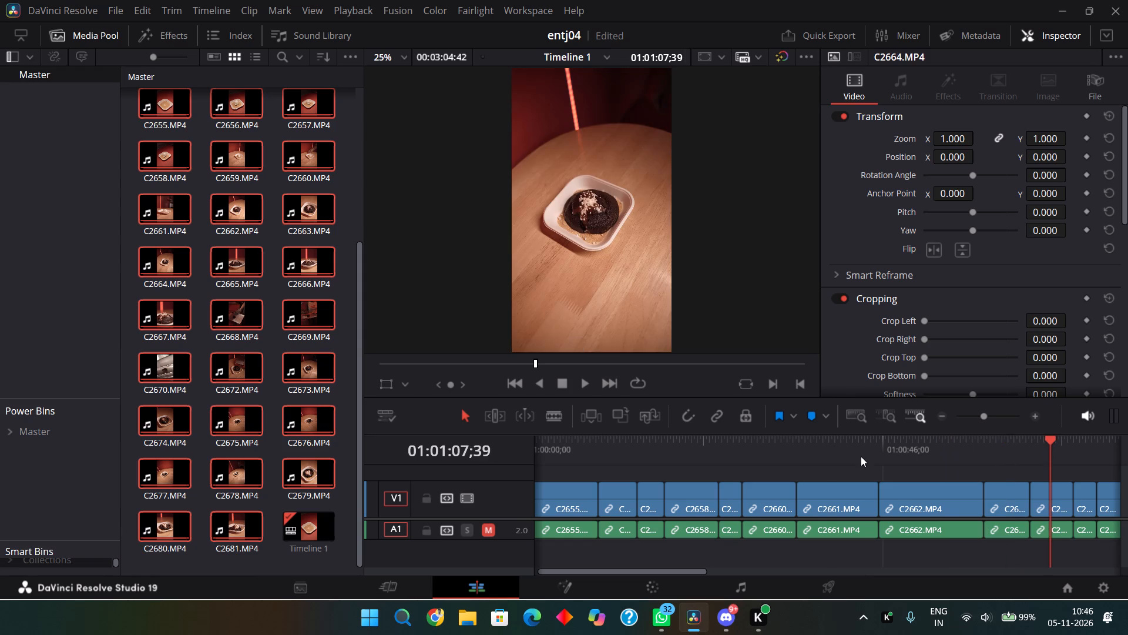
{"action": "left_click", "coordinate": [826, 454]}
{"action": "scroll", "coordinate": [942, 472], "scroll_direction": "left", "scroll_amount": 1}
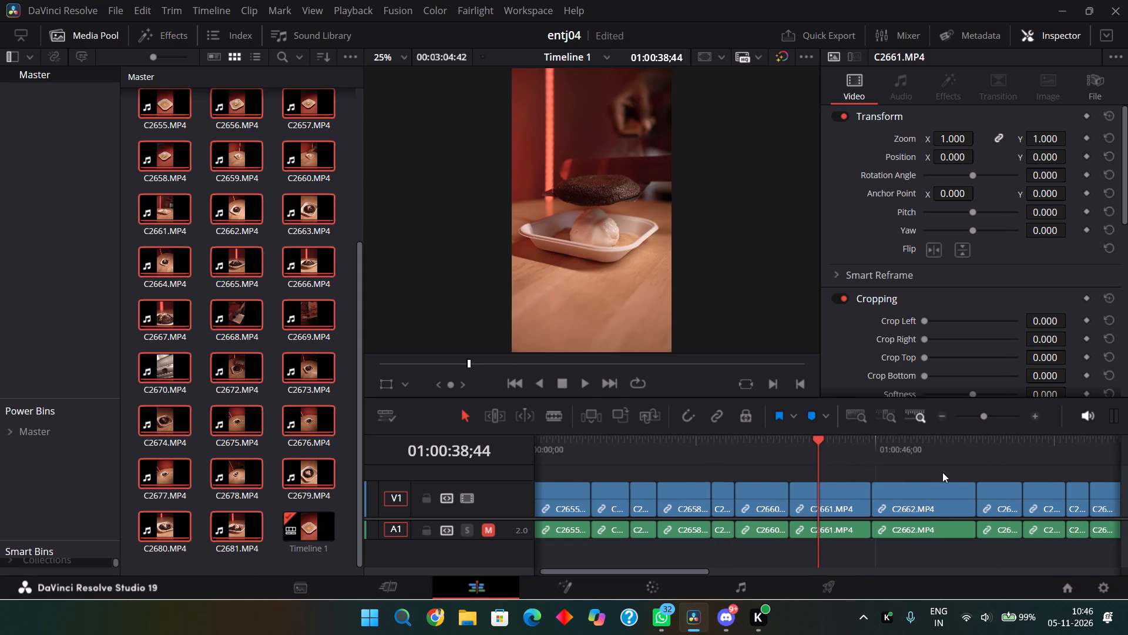
{"action": "scroll", "coordinate": [942, 472], "scroll_direction": "left", "scroll_amount": 1}
{"action": "left_click", "coordinate": [954, 453]}
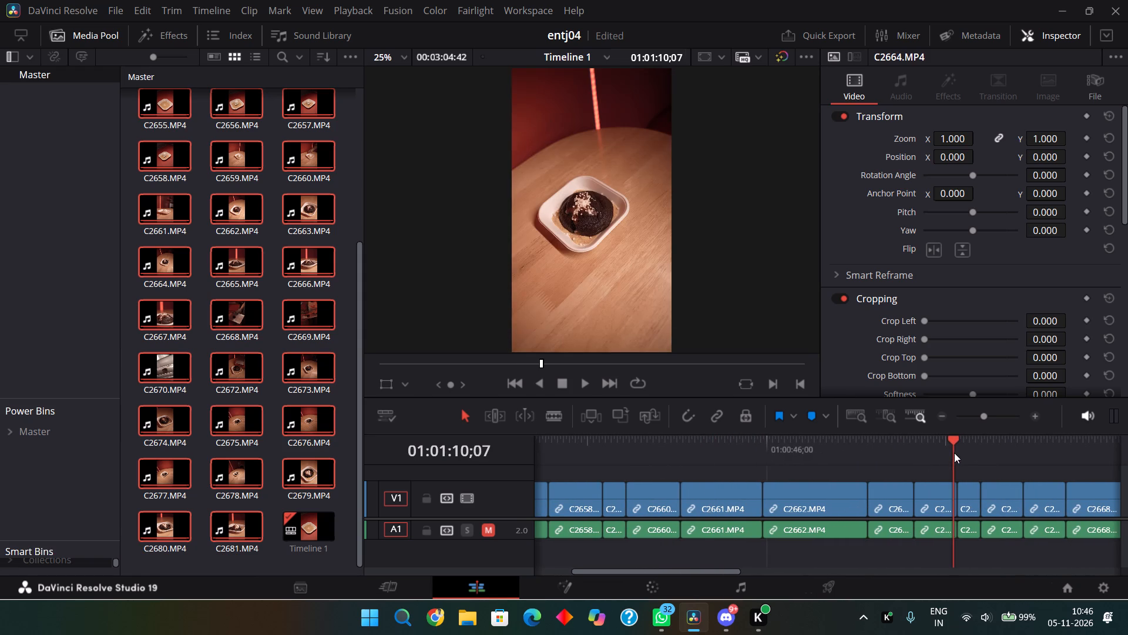
{"action": "left_click", "coordinate": [988, 453]}
{"action": "left_click", "coordinate": [999, 453]}
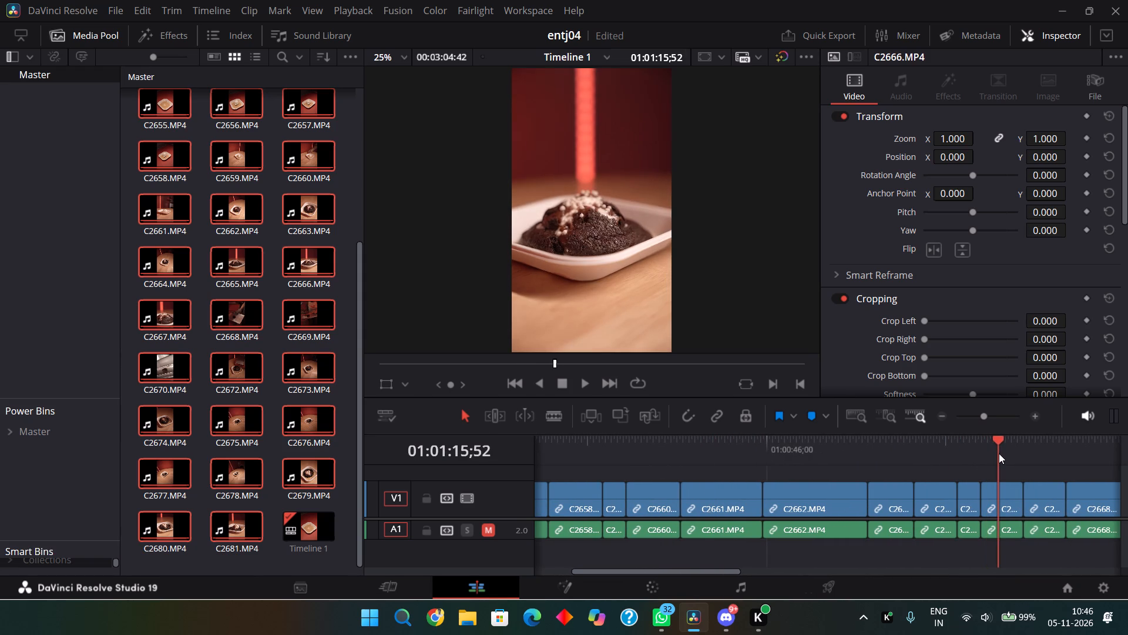
{"action": "left_click", "coordinate": [1042, 454]}
{"action": "left_click", "coordinate": [1083, 455]}
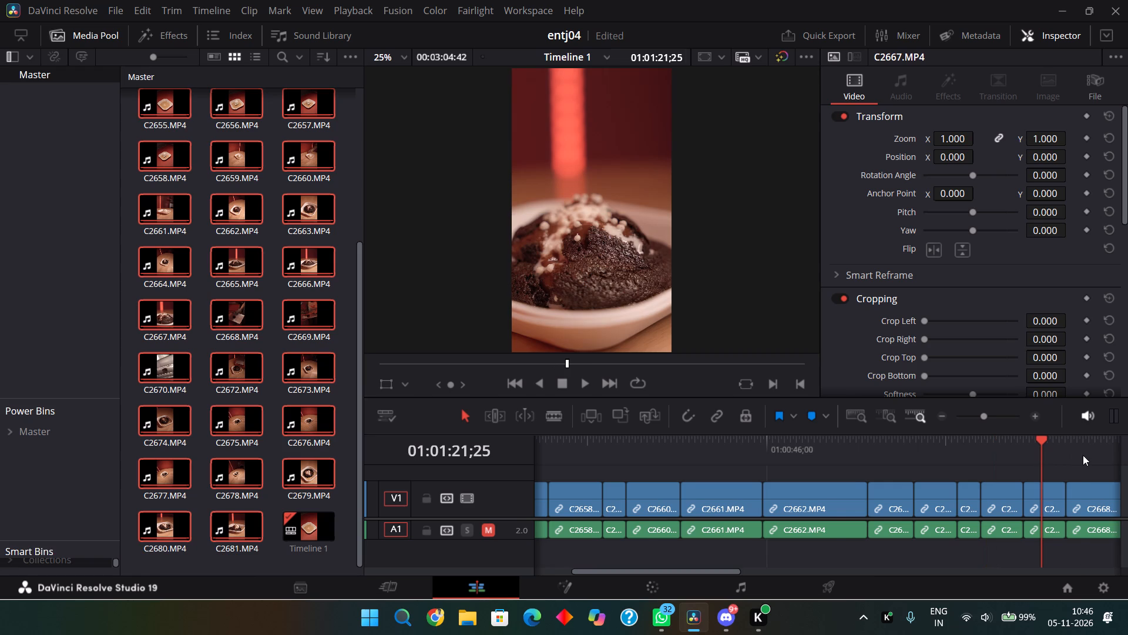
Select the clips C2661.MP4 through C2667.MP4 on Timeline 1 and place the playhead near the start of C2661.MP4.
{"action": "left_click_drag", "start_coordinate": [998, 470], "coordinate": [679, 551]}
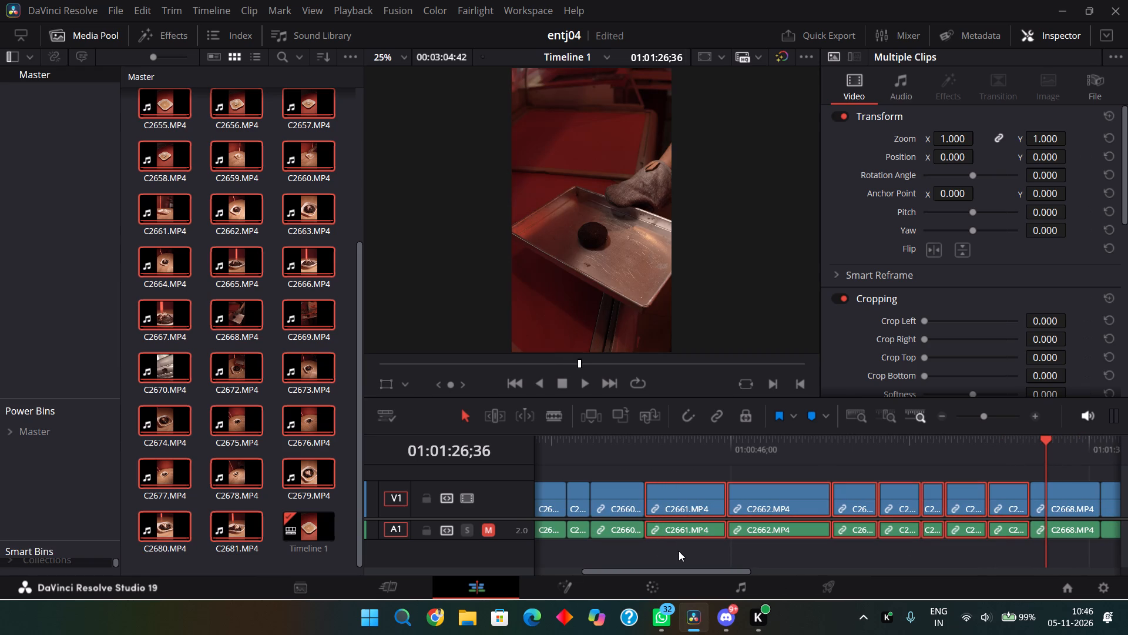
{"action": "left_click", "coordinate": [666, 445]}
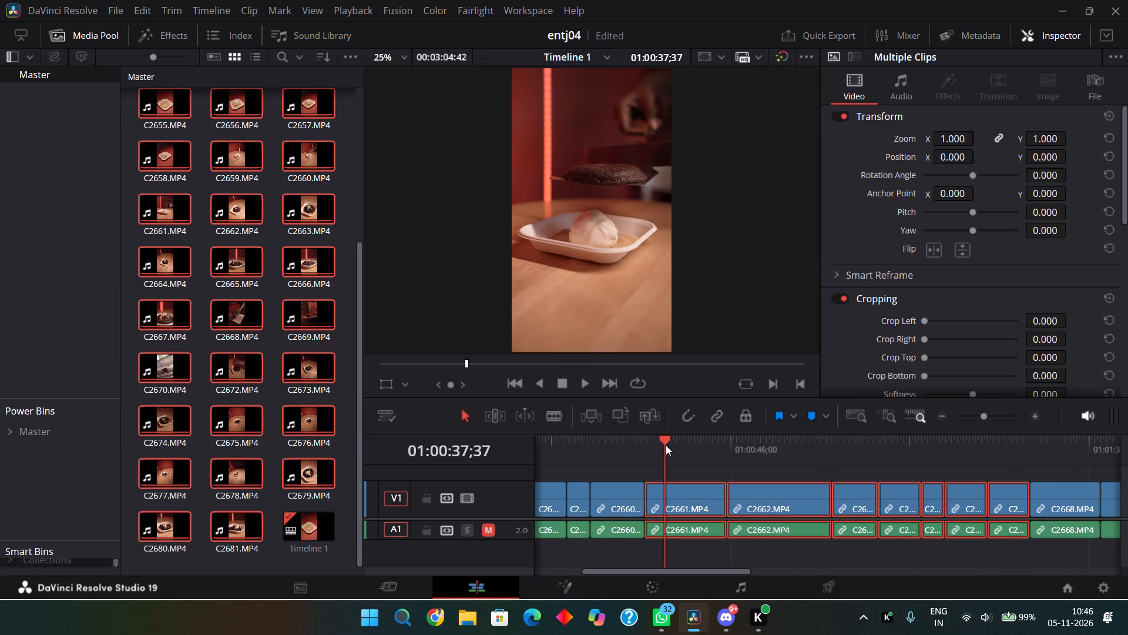
Undo the earlier removal of the cookie clips from the start of Timeline 1.
{"action": "key", "text": "ctrl+z"}
{"action": "key", "text": "ctrl+x"}
{"action": "key", "text": "ctrl+z"}
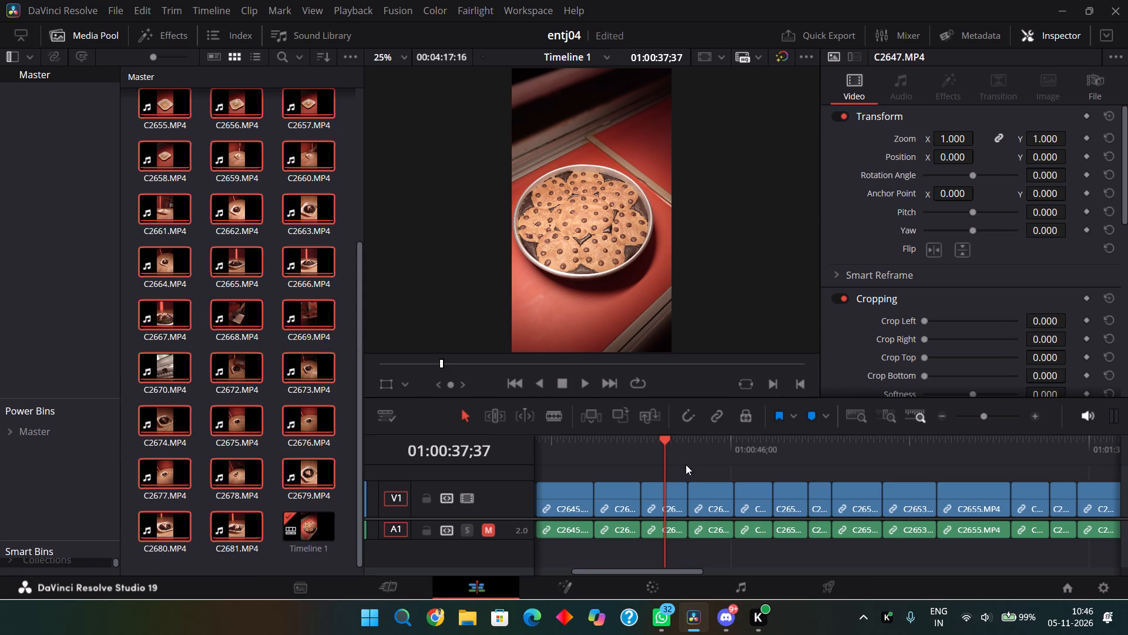
Examine the start of C2655.MP4 and the opening cookie shots from C2644.MP4 to C2646.MP4 on Timeline 1.
{"action": "left_click", "coordinate": [985, 455]}
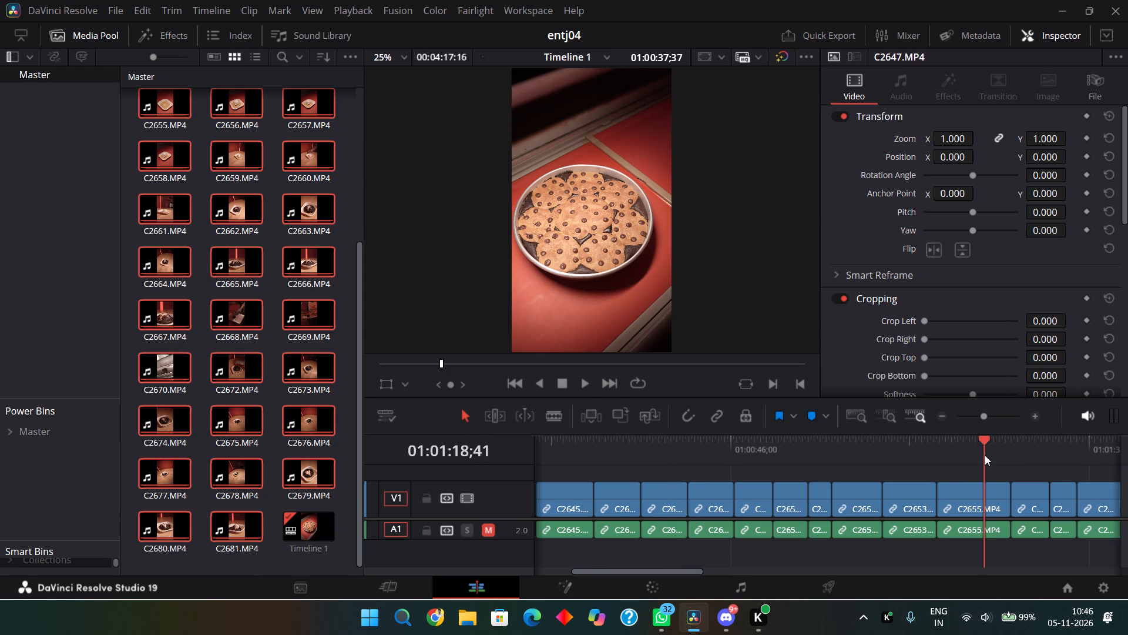
{"action": "left_click", "coordinate": [937, 451]}
{"action": "scroll", "coordinate": [937, 451], "scroll_direction": "right", "scroll_amount": 1}
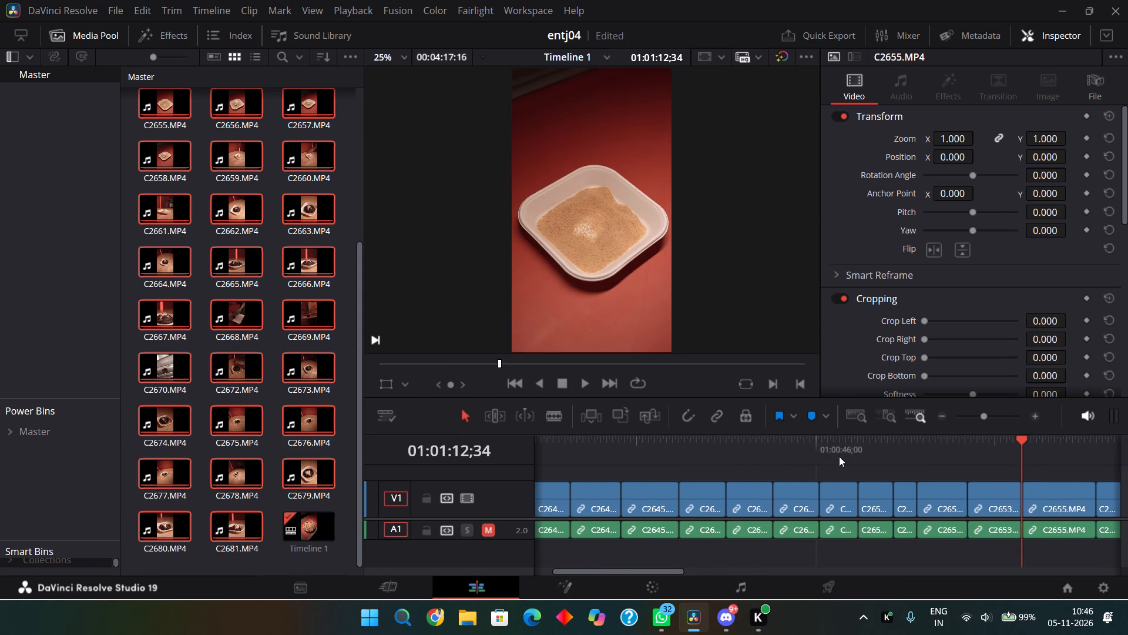
{"action": "scroll", "coordinate": [780, 469], "scroll_direction": "right", "scroll_amount": 1}
{"action": "left_click", "coordinate": [686, 452]}
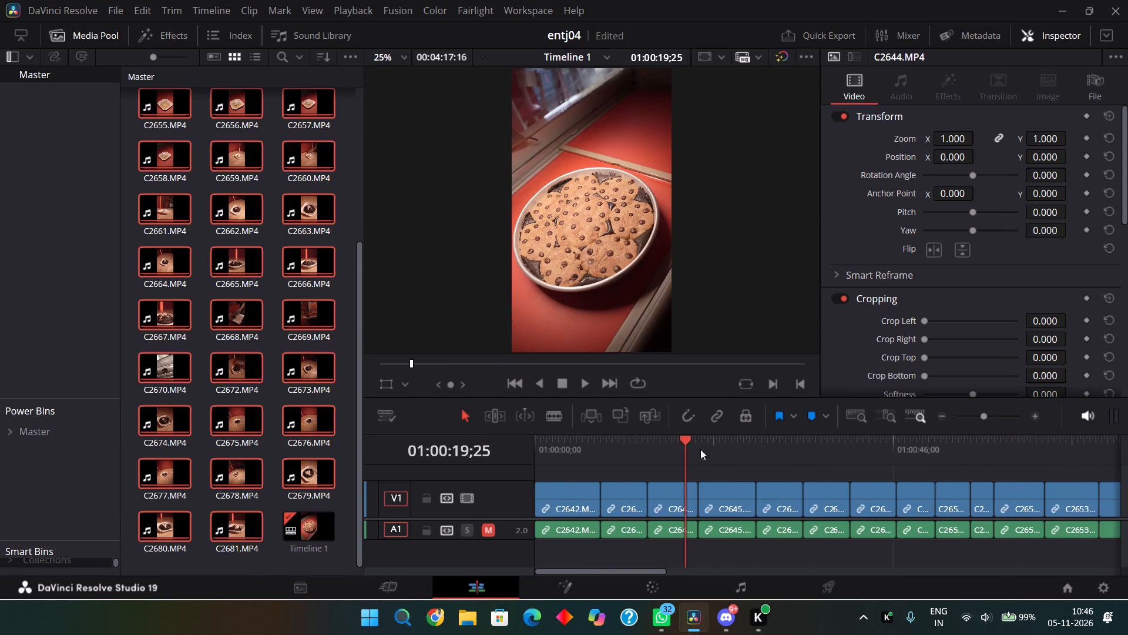
{"action": "left_click", "coordinate": [709, 449]}
{"action": "left_click", "coordinate": [766, 447]}
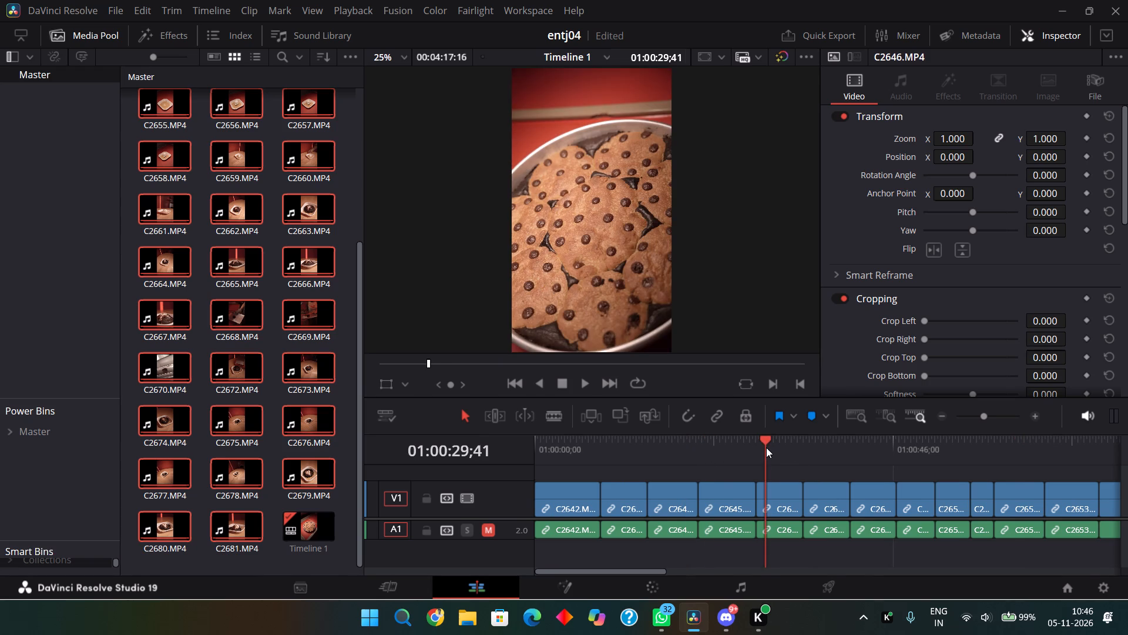
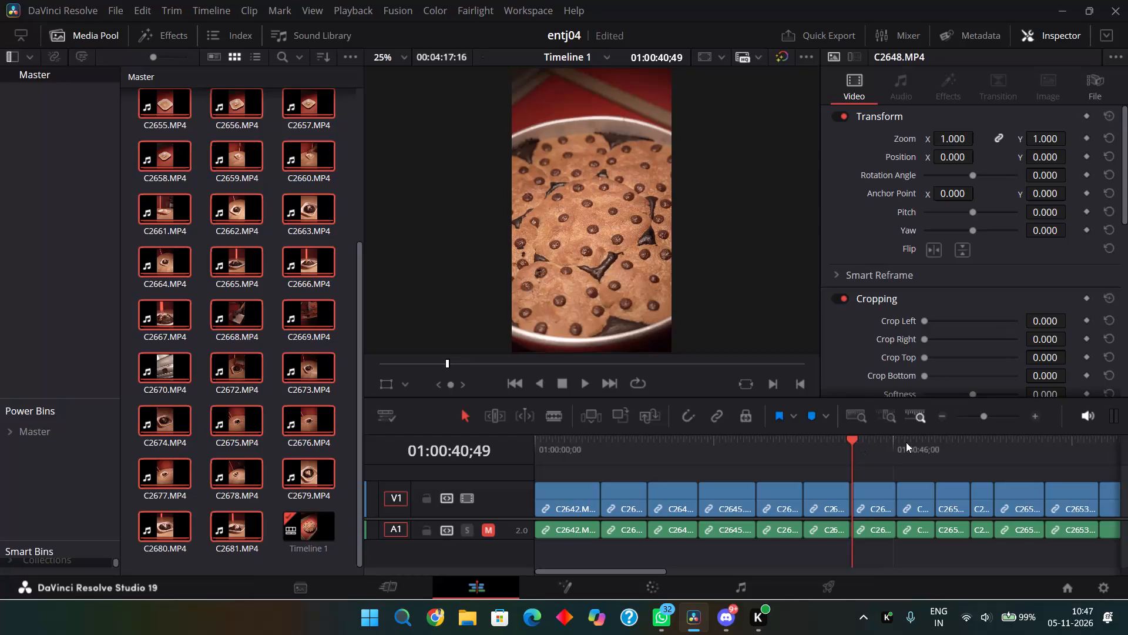
Review the remaining cookie shots up to C2655.MP4 and delete the clips C2642.MP4 through C2653.MP4 from Timeline 1.
{"action": "left_click", "coordinate": [874, 459]}
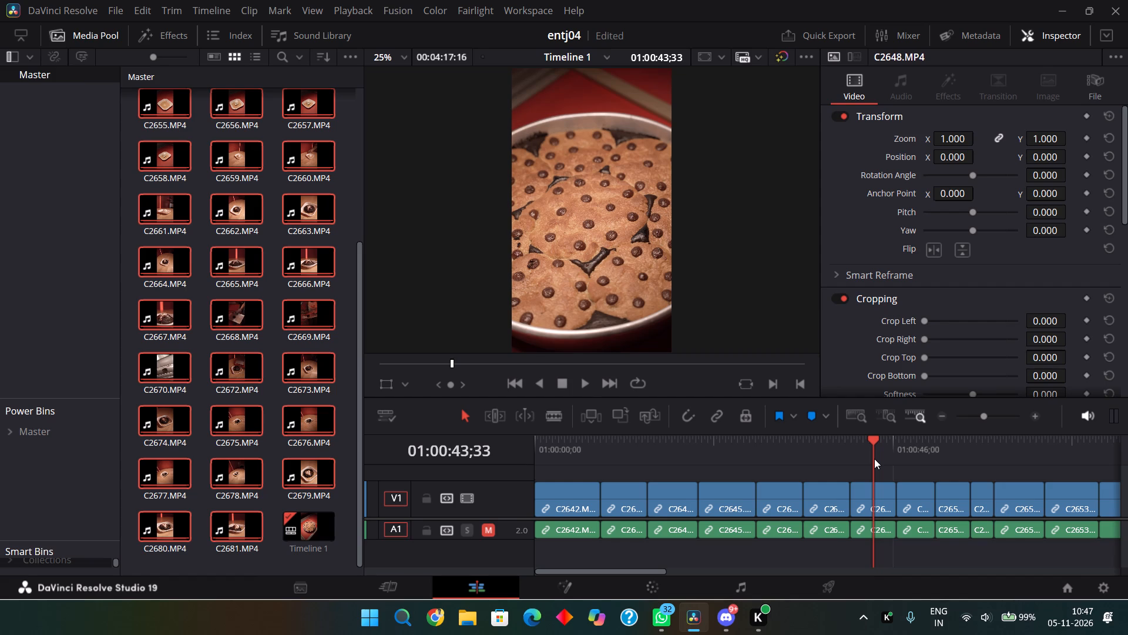
{"action": "left_click", "coordinate": [925, 453]}
{"action": "left_click", "coordinate": [925, 453]}
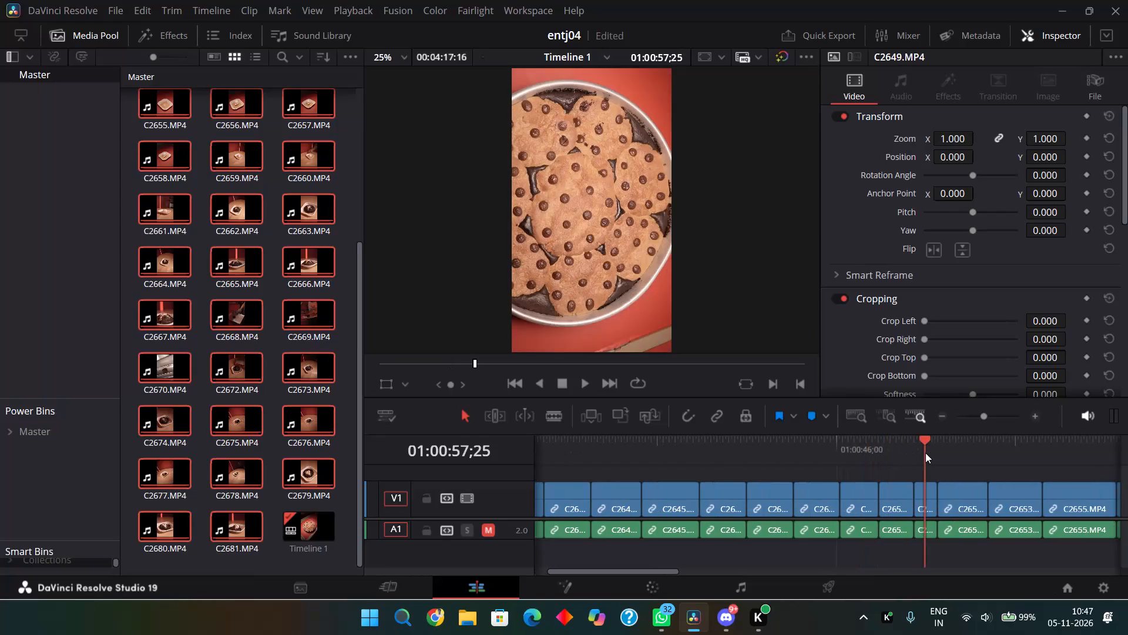
{"action": "left_click", "coordinate": [961, 452]}
{"action": "left_click", "coordinate": [1006, 452]}
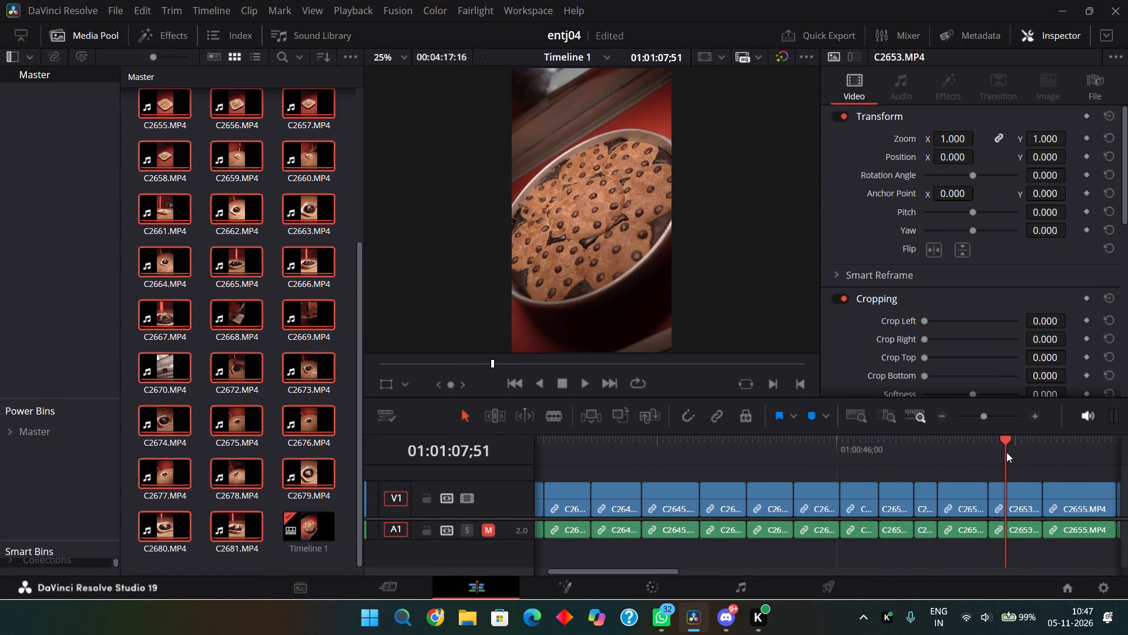
{"action": "left_click", "coordinate": [1073, 456]}
{"action": "scroll", "coordinate": [1073, 456], "scroll_direction": "left", "scroll_amount": 1}
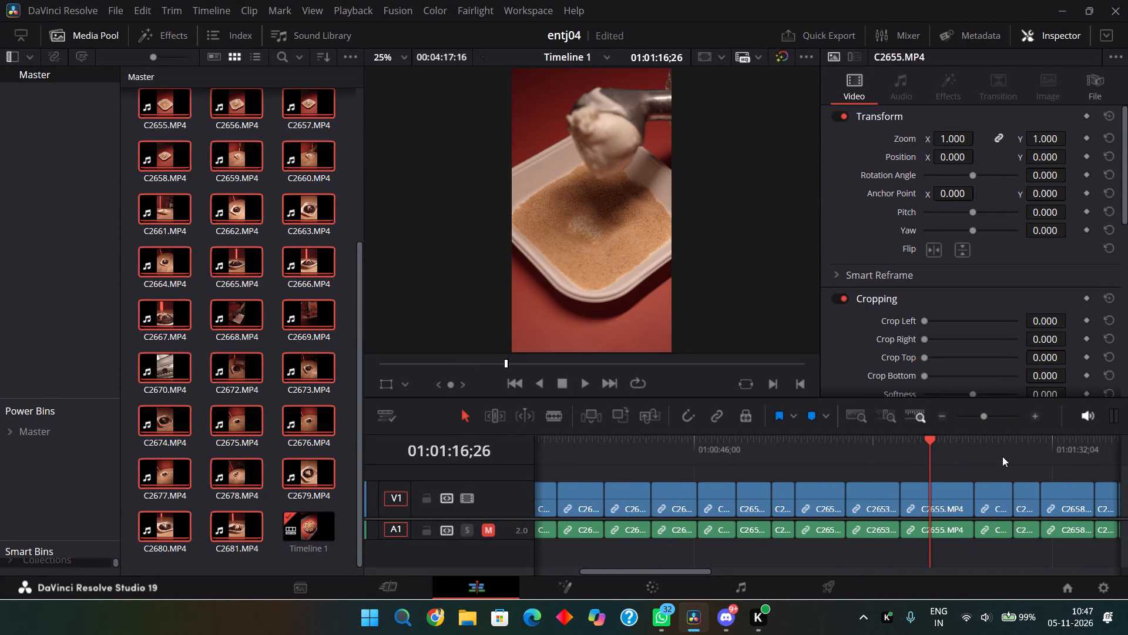
{"action": "left_click_drag", "start_coordinate": [879, 552], "coordinate": [399, 400]}
{"action": "key", "text": "BackSpace"}
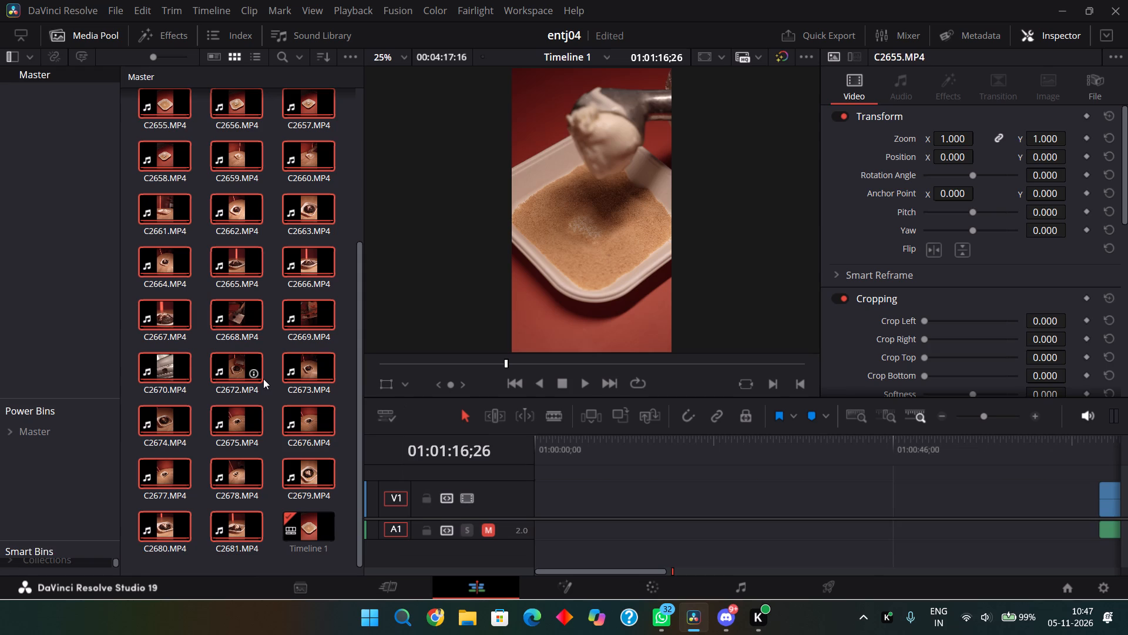
Shift all remaining clips, from C2655.MP4 onward, to the start of Timeline 1 to close the empty gap.
{"action": "left_click", "coordinate": [345, 333]}
{"action": "scroll", "coordinate": [345, 333], "scroll_direction": "up", "scroll_amount": 7}
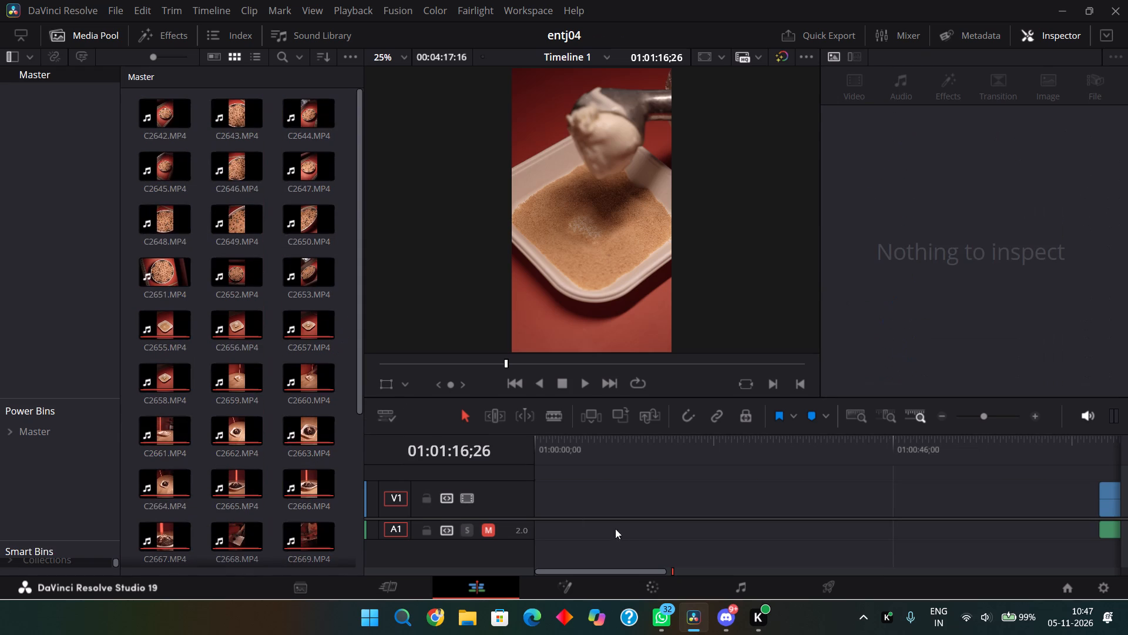
{"action": "scroll", "coordinate": [643, 528], "scroll_direction": "left", "scroll_amount": 1}
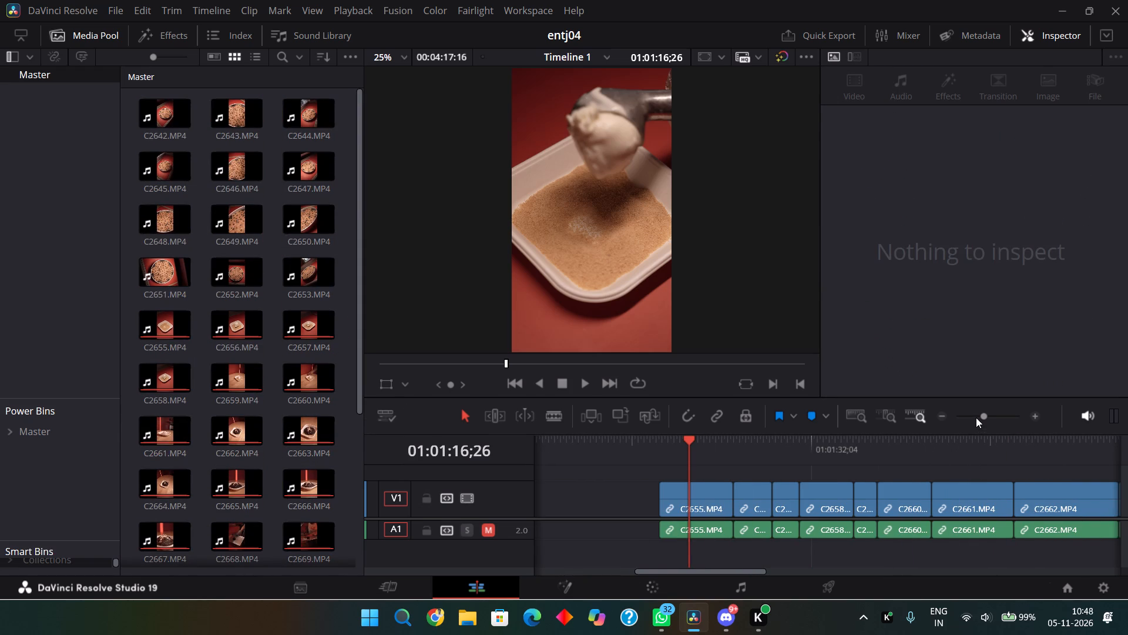
{"action": "left_click", "coordinate": [975, 417]}
{"action": "left_click_drag", "start_coordinate": [1093, 543], "coordinate": [584, 449]}
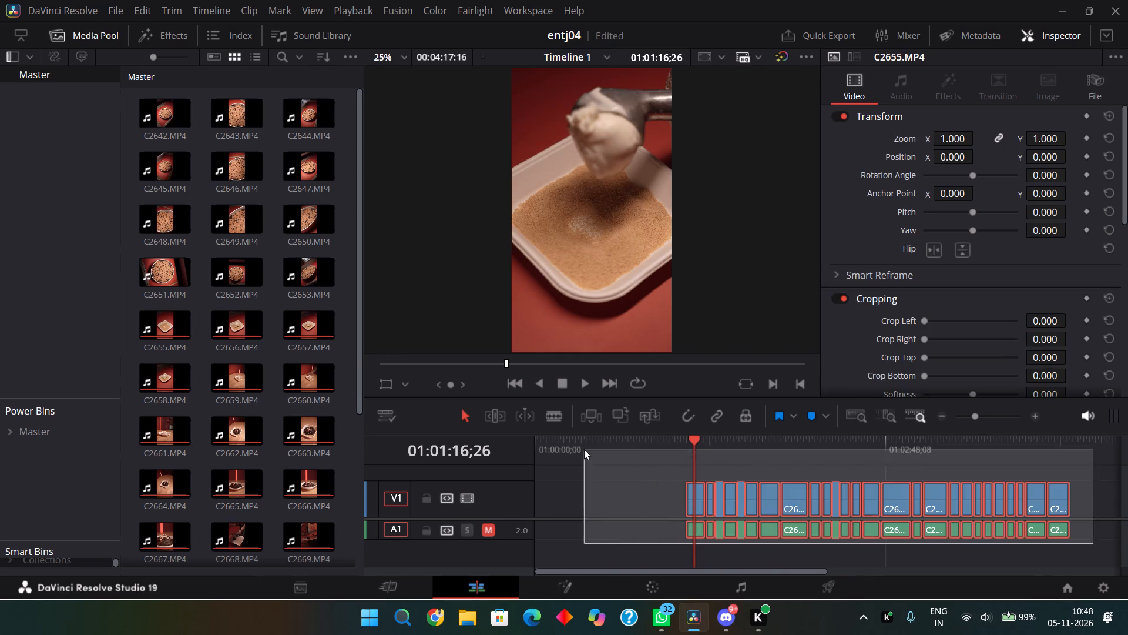
{"action": "key", "text": "ctrl+shift+comma"}
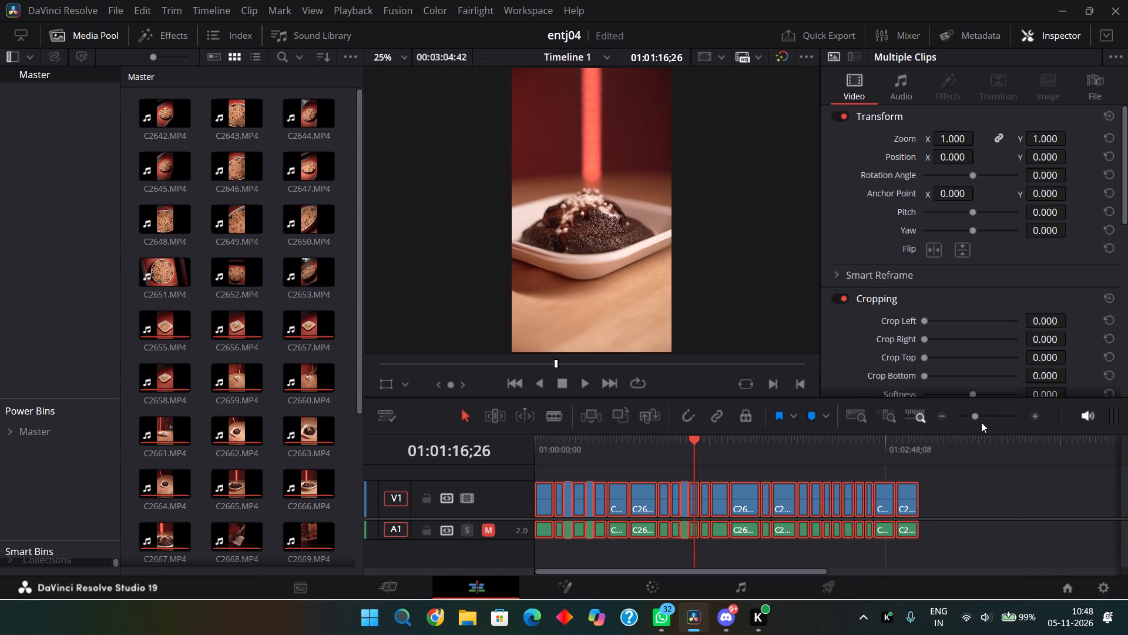
Examine the ice-cream scoop and cake placement shots from C2655.MP4 to C2661.MP4 on Timeline 1.
{"action": "left_click", "coordinate": [986, 415]}
{"action": "left_click", "coordinate": [970, 415]}
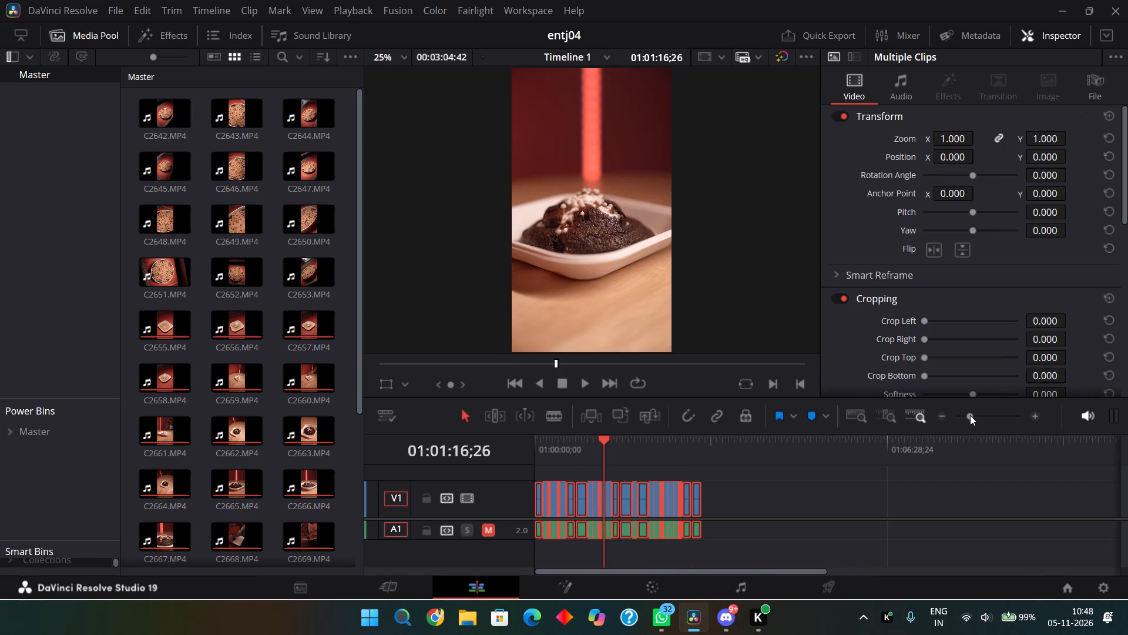
{"action": "left_click", "coordinate": [978, 415]}
{"action": "left_click", "coordinate": [547, 442]}
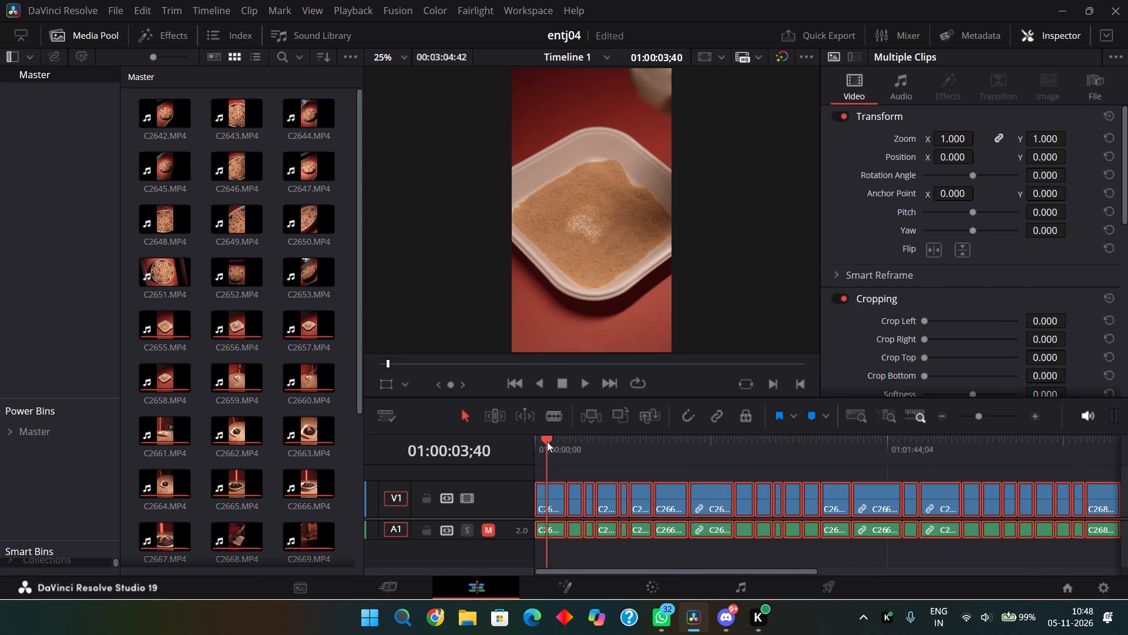
{"action": "left_click_drag", "start_coordinate": [547, 442], "coordinate": [593, 444]}
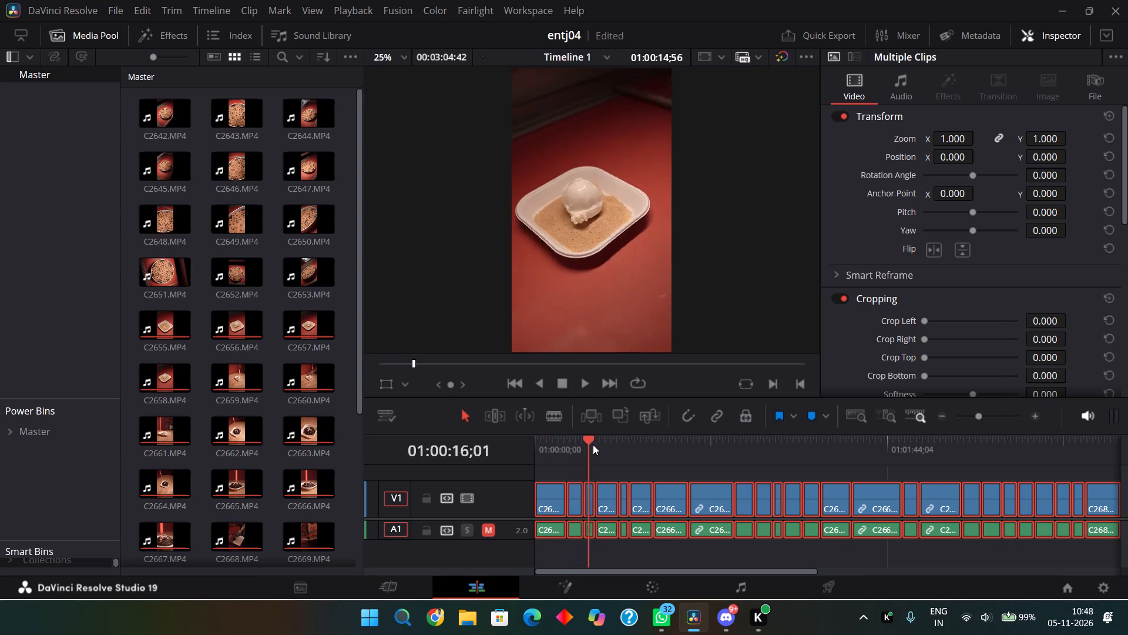
{"action": "left_click_drag", "start_coordinate": [593, 444], "coordinate": [658, 452]}
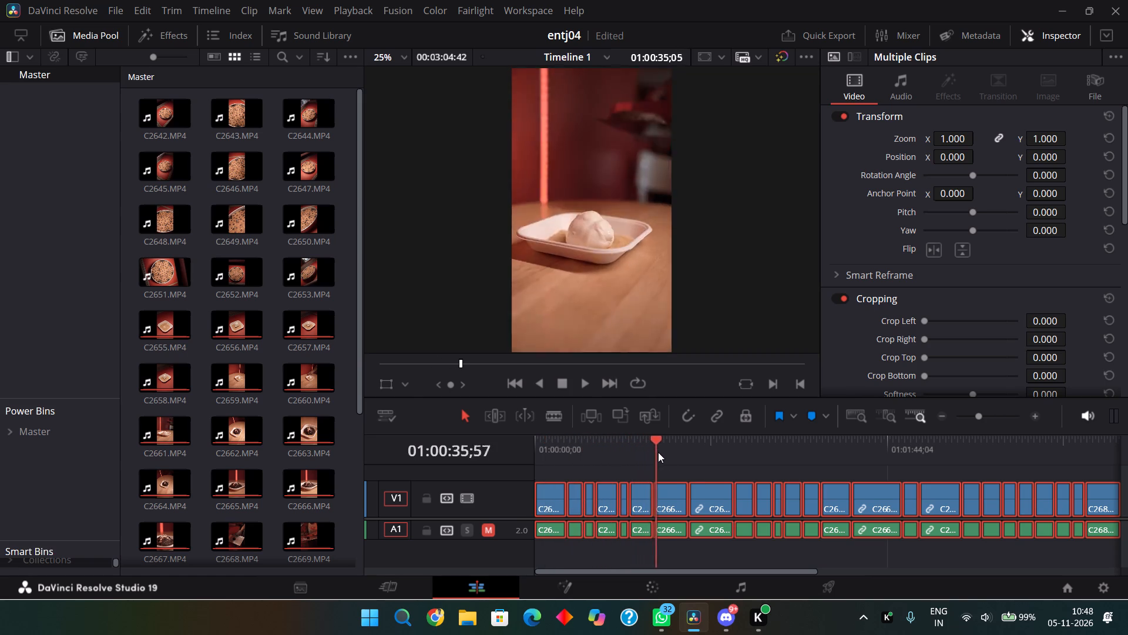
{"action": "left_click_drag", "start_coordinate": [658, 452], "coordinate": [682, 458]}
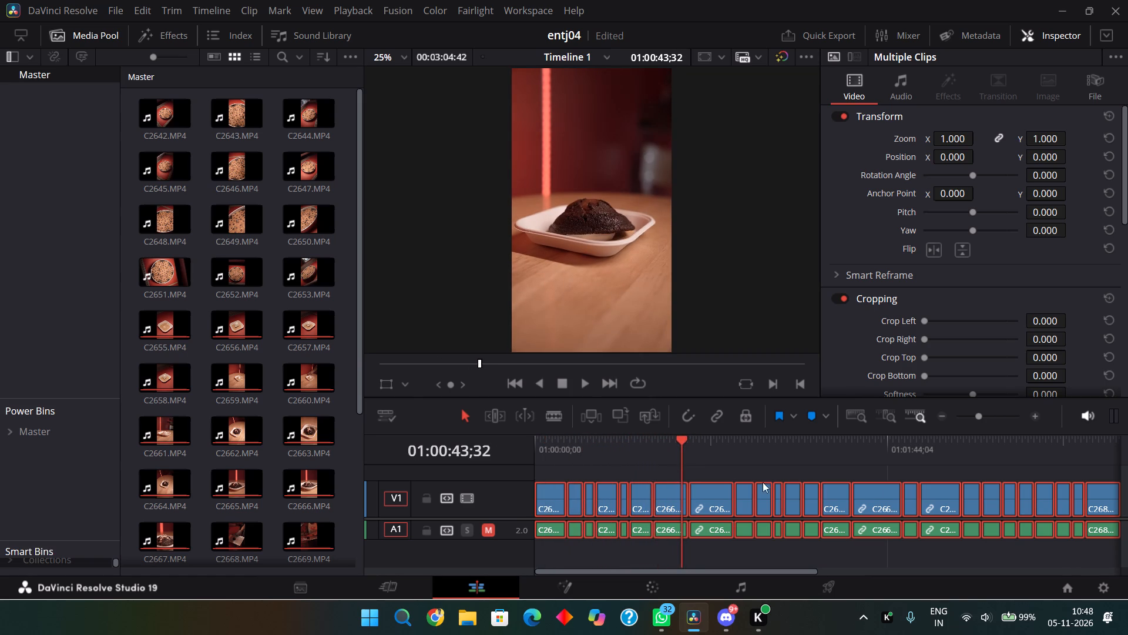
{"action": "left_click", "coordinate": [988, 411]}
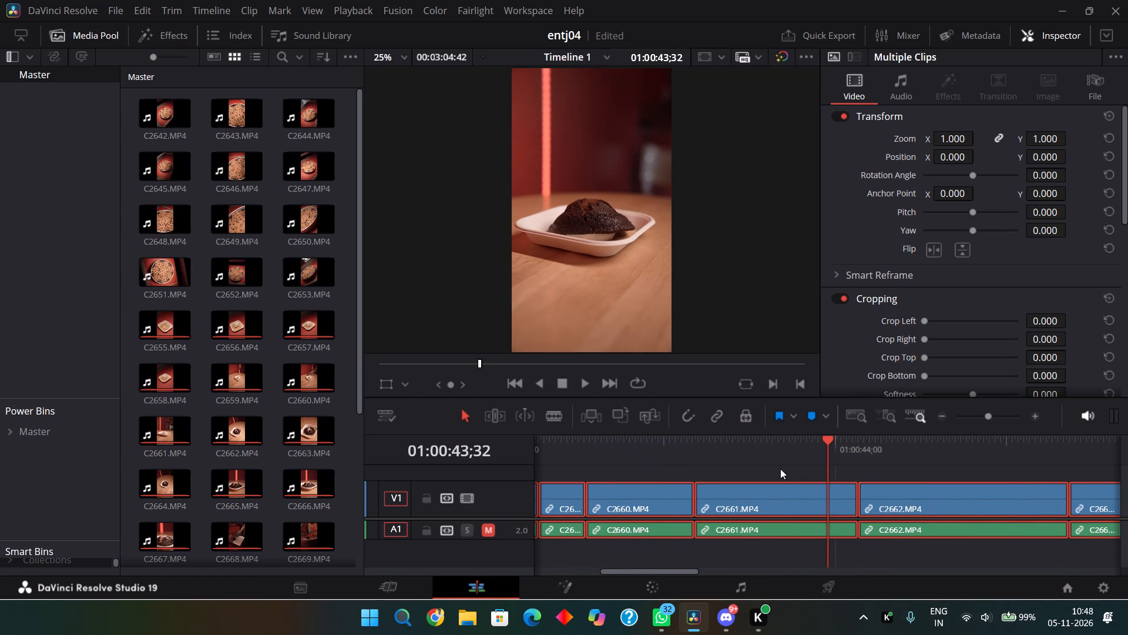
{"action": "left_click", "coordinate": [780, 469]}
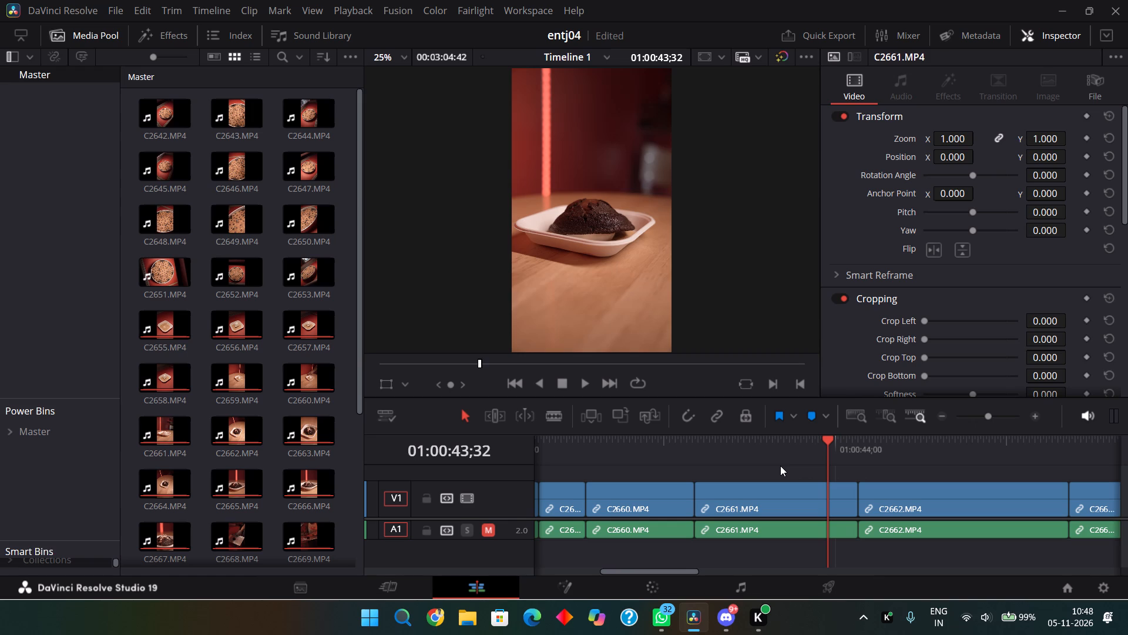
{"action": "left_click", "coordinate": [662, 449]}
{"action": "left_click", "coordinate": [769, 473]}
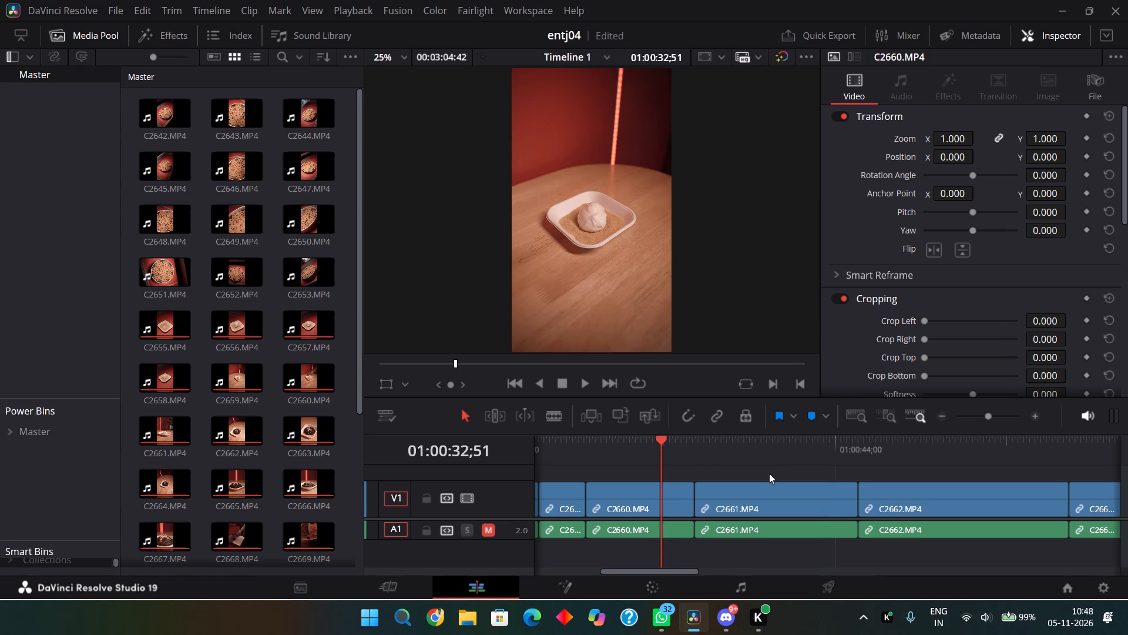
{"action": "left_click", "coordinate": [775, 452]}
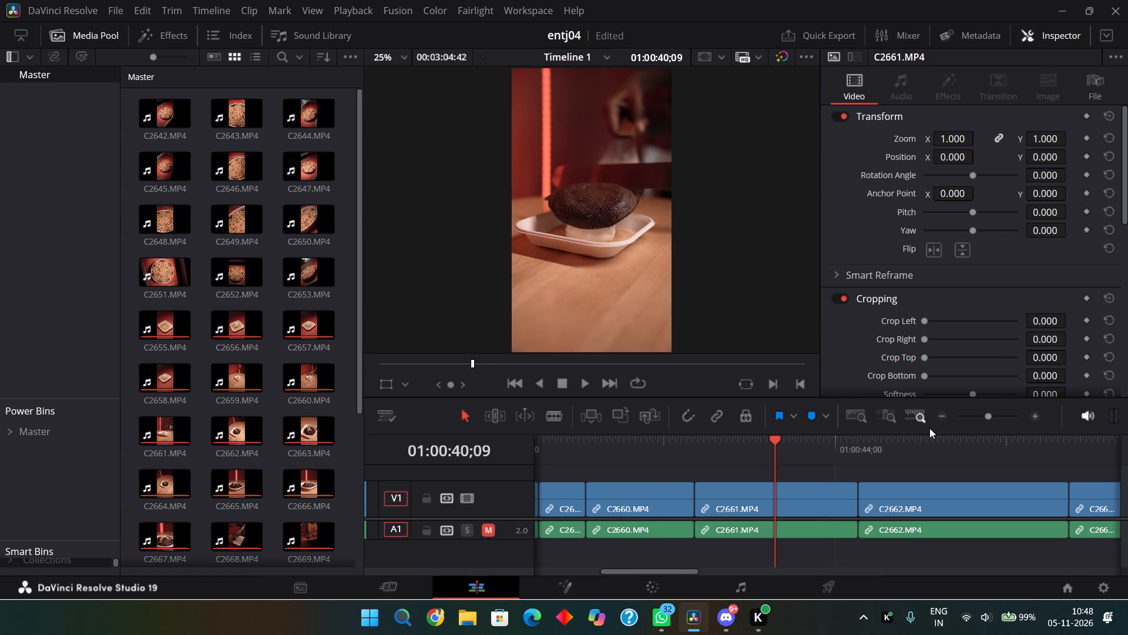
Examine the chocolate cake shots from C2661.MP4 through C2664.MP4 on Timeline 1.
{"action": "left_click", "coordinate": [989, 419]}
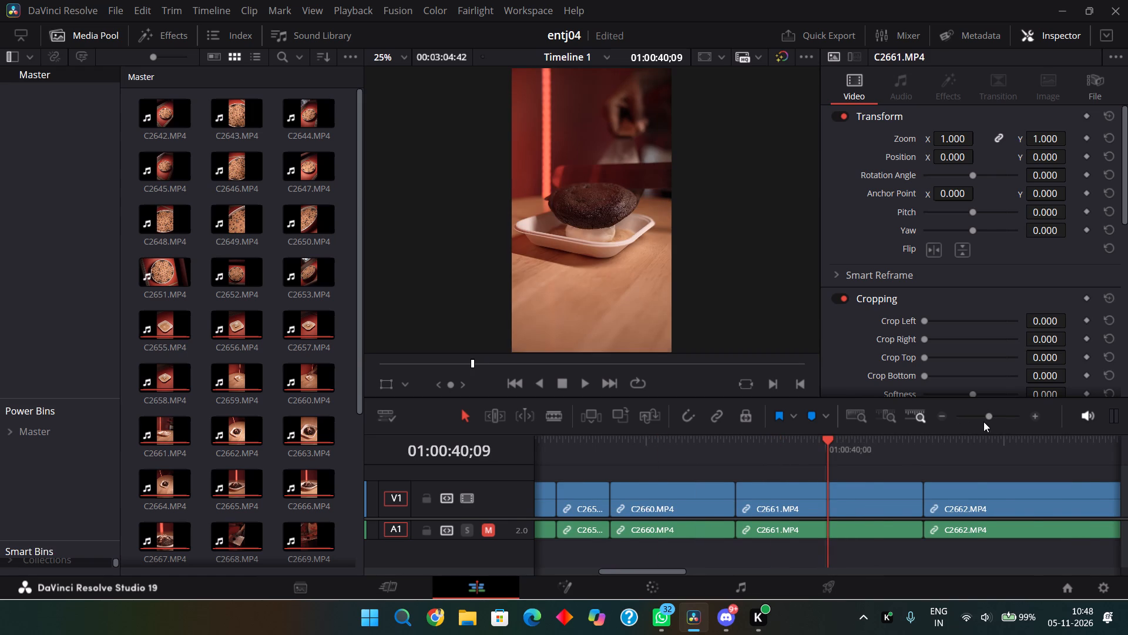
{"action": "left_click", "coordinate": [983, 422]}
{"action": "left_click", "coordinate": [982, 422]}
{"action": "double_click", "coordinate": [982, 422]}
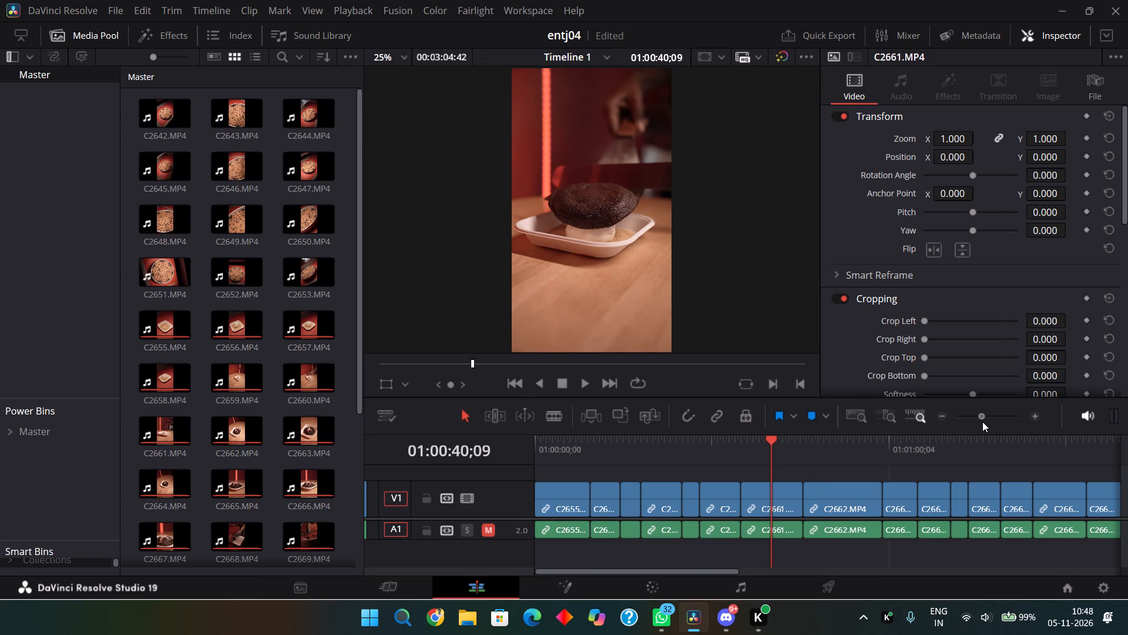
{"action": "left_click", "coordinate": [976, 416]}
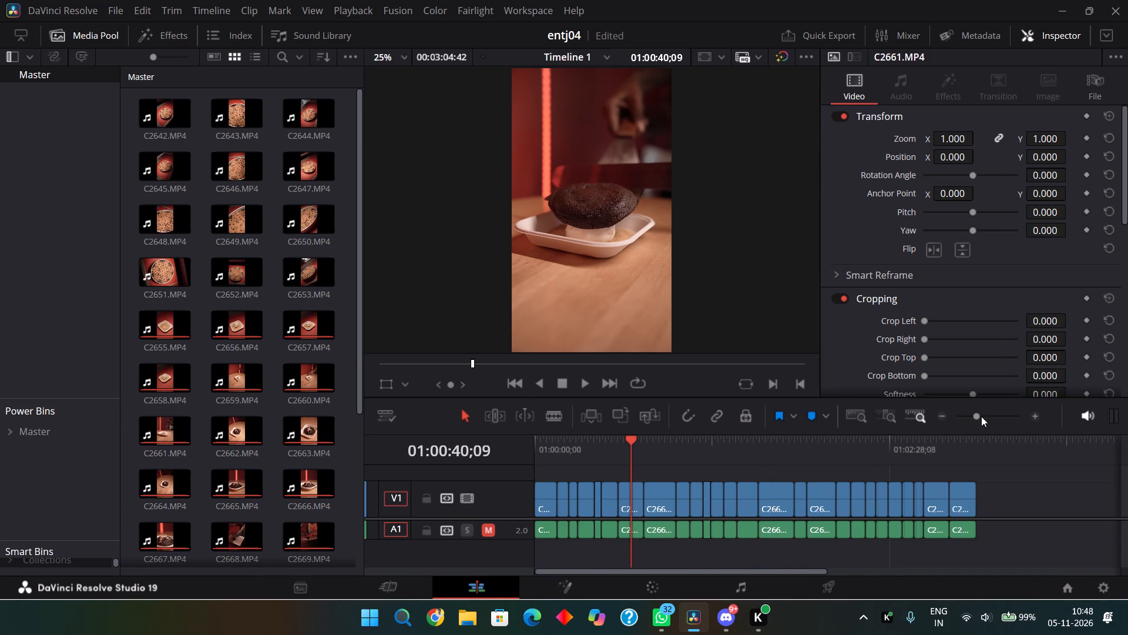
{"action": "left_click", "coordinate": [981, 416]}
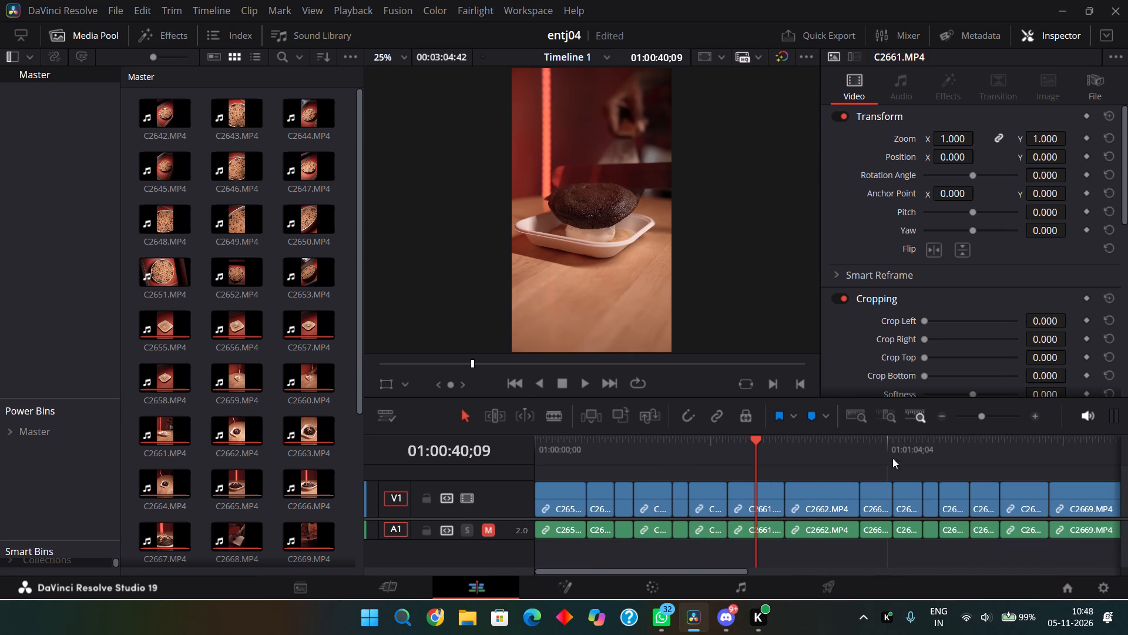
{"action": "left_click", "coordinate": [906, 444]}
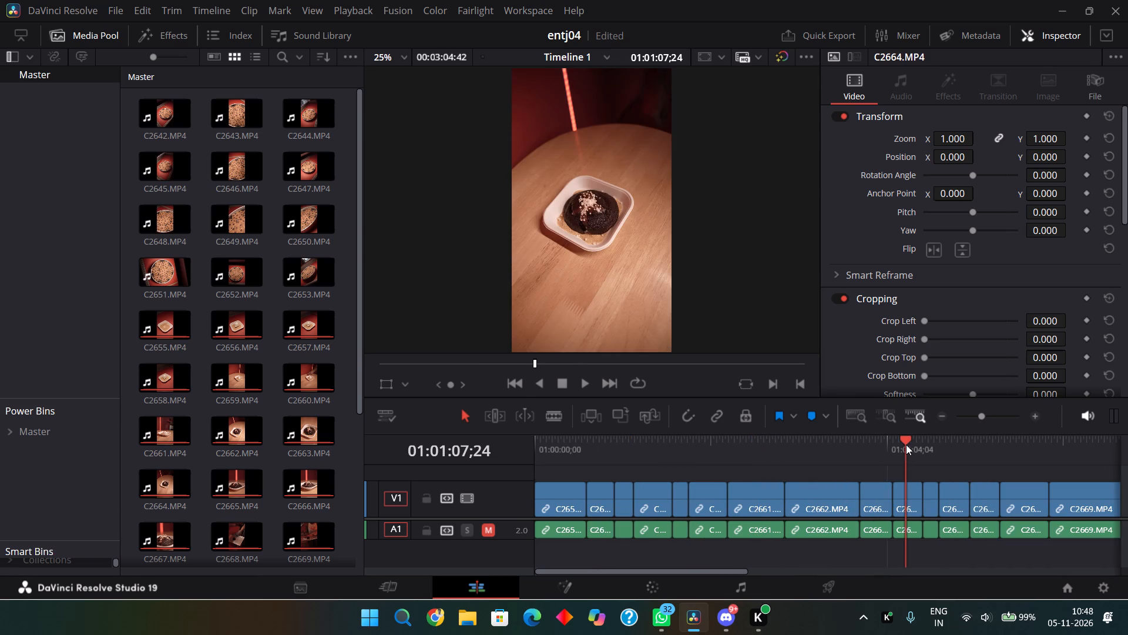
{"action": "left_click", "coordinate": [868, 448]}
{"action": "left_click", "coordinate": [834, 454]}
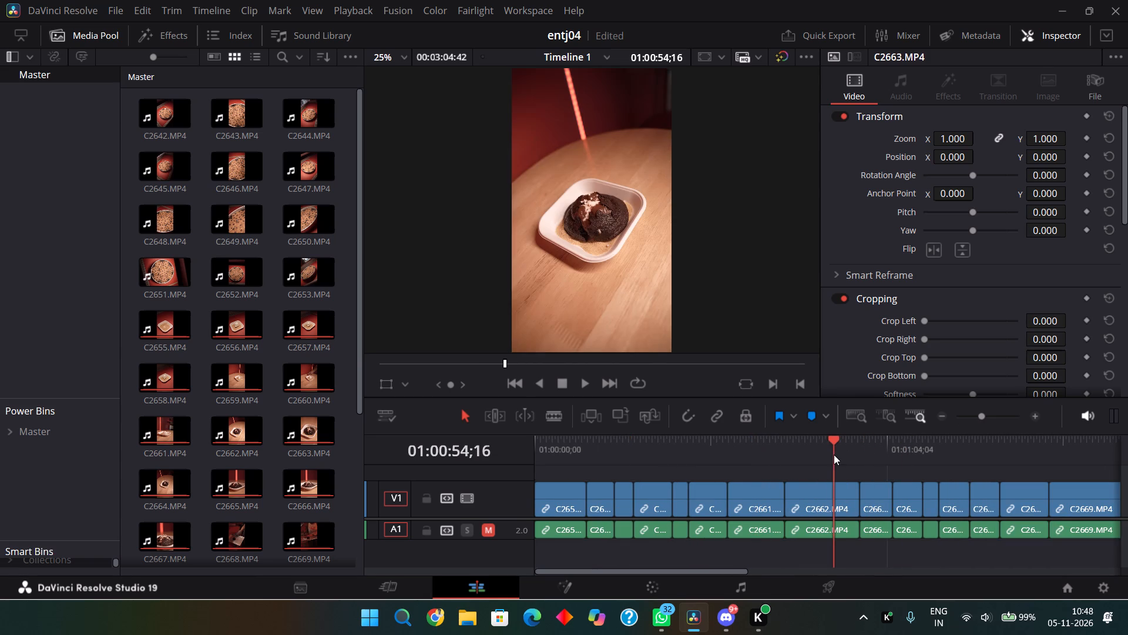
{"action": "left_click", "coordinate": [740, 456]}
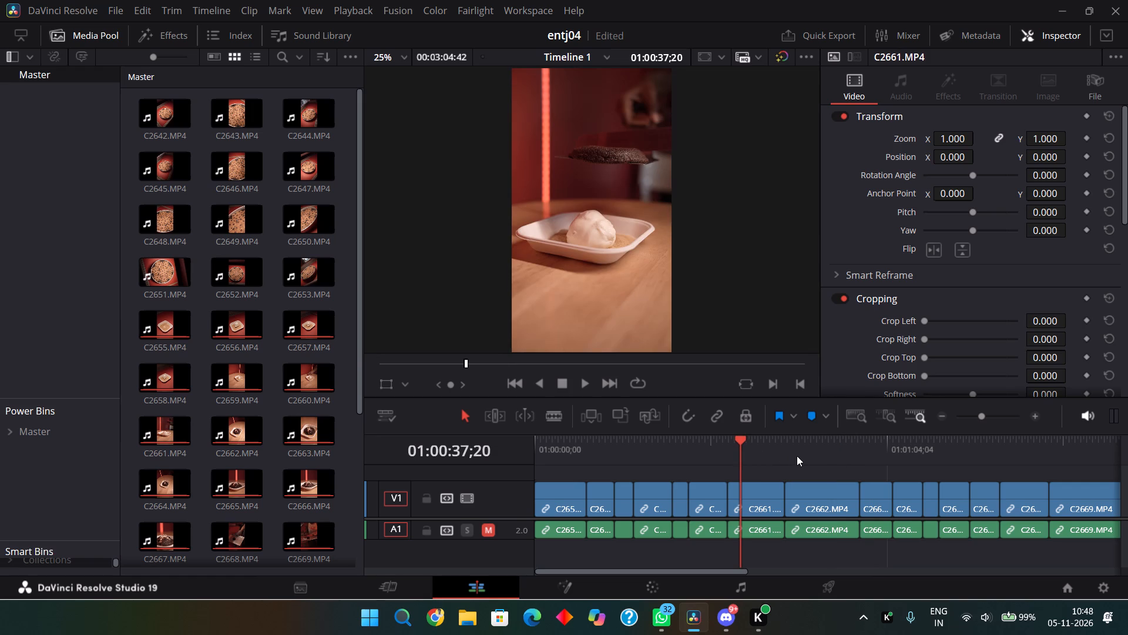
Mark the clip C2661.MP4 on Timeline 1 with a yellow-orange clip color.
{"action": "left_click", "coordinate": [771, 489]}
{"action": "right_click", "coordinate": [771, 489]}
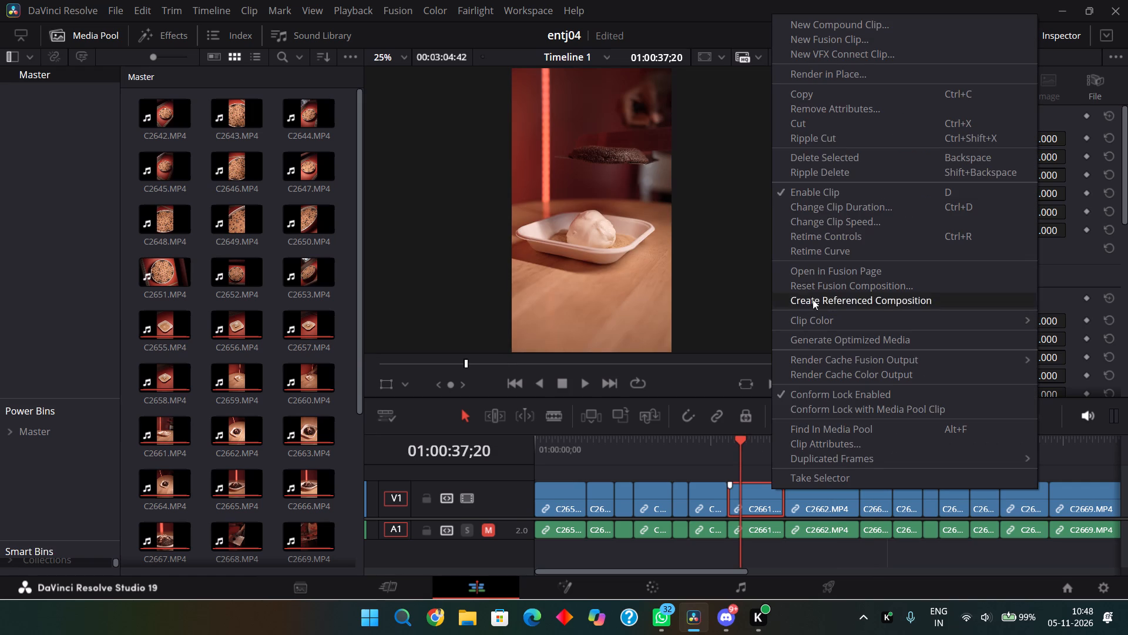
{"action": "left_click", "coordinate": [817, 325]}
{"action": "left_click", "coordinate": [708, 366]}
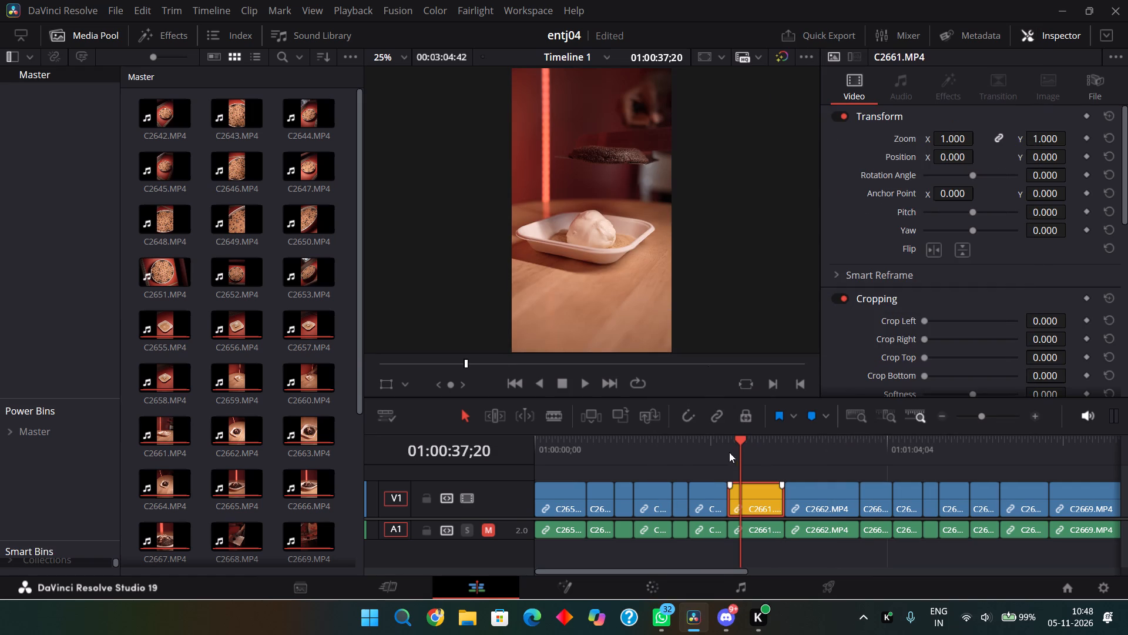
Review the cake shots after C2661.MP4, and move clips C2661.MP4 through C2667.MP4 past the end of the last clip, leaving a gap.
{"action": "scroll", "coordinate": [762, 476], "scroll_direction": "left", "scroll_amount": 1}
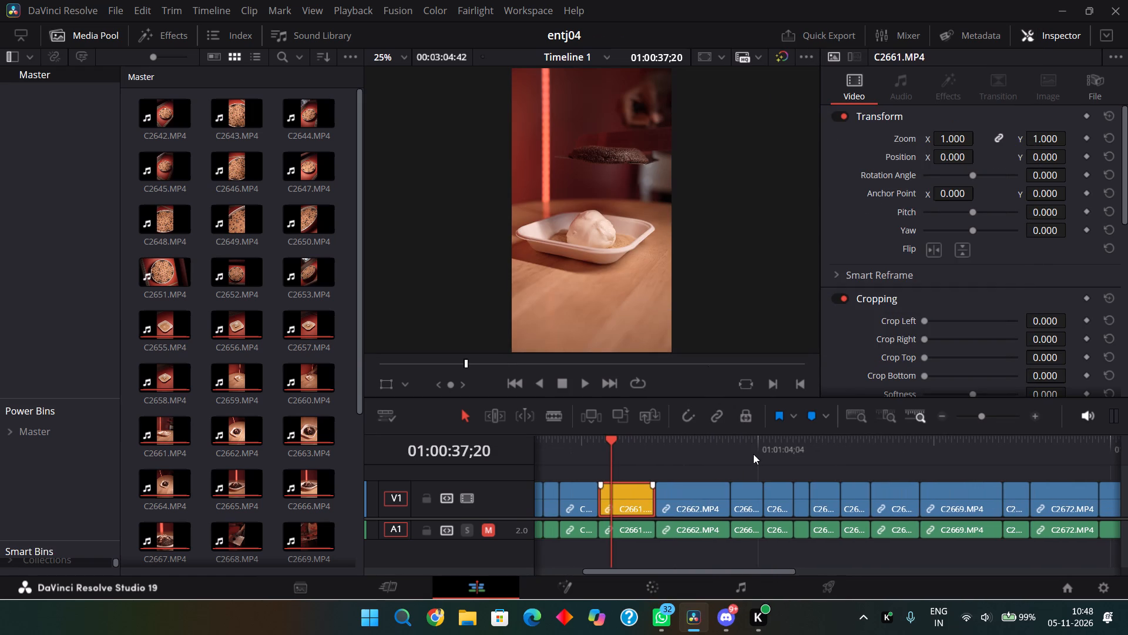
{"action": "left_click", "coordinate": [755, 454]}
{"action": "left_click", "coordinate": [788, 454]}
{"action": "left_click", "coordinate": [820, 455]}
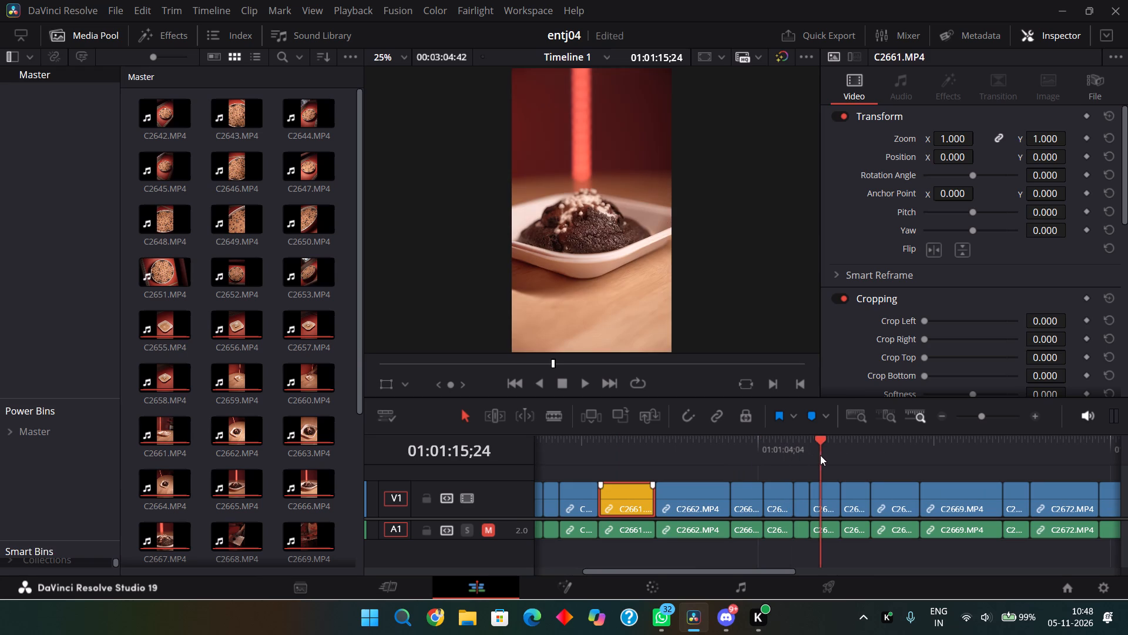
{"action": "left_click", "coordinate": [869, 444]}
{"action": "left_click", "coordinate": [882, 441]}
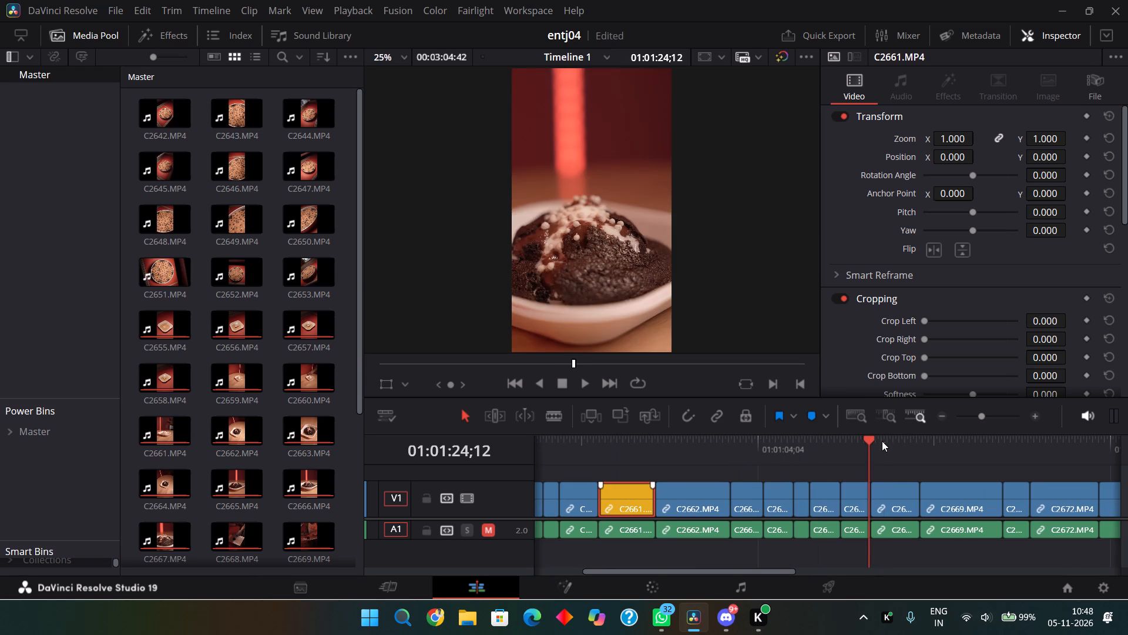
{"action": "left_click", "coordinate": [834, 446]}
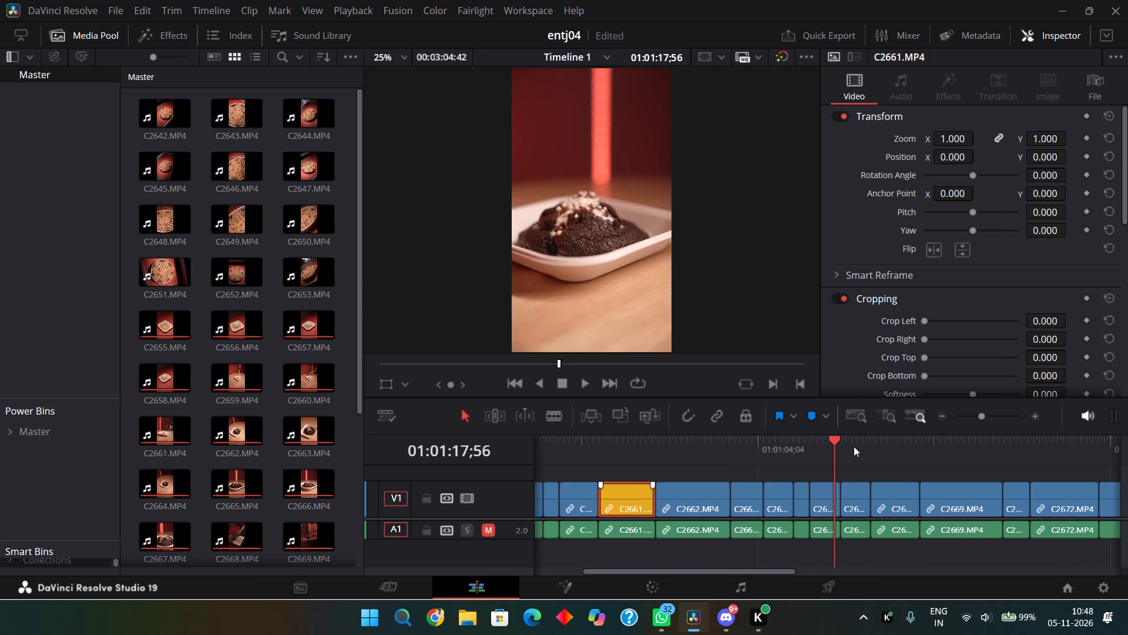
{"action": "left_click", "coordinate": [854, 446]}
{"action": "left_click_drag", "start_coordinate": [858, 550], "coordinate": [653, 519]}
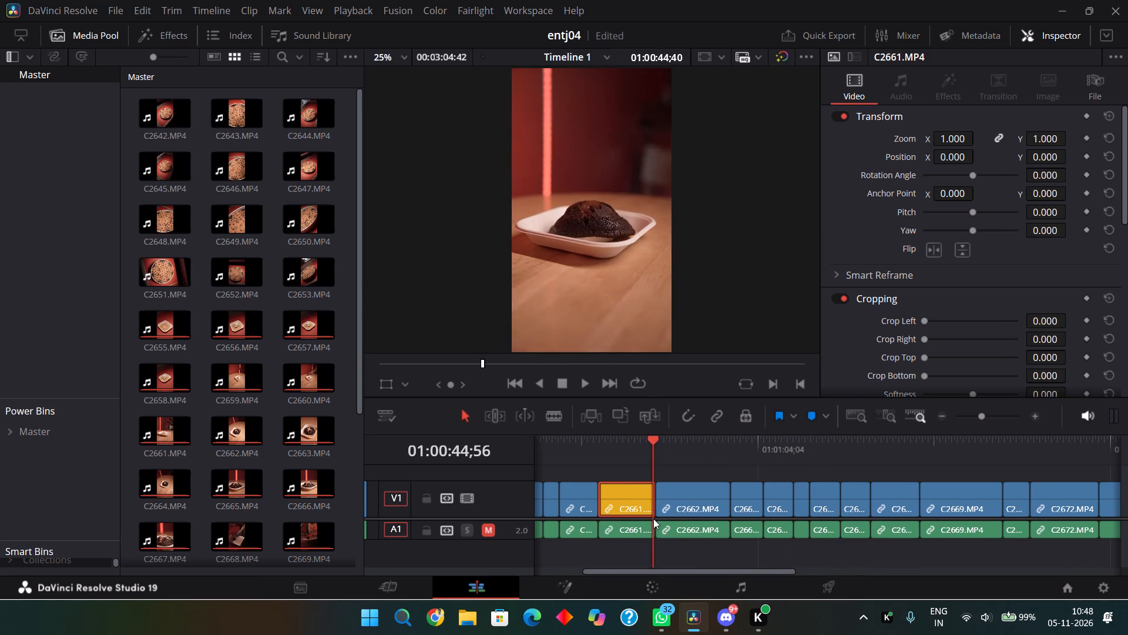
{"action": "left_click_drag", "start_coordinate": [858, 542], "coordinate": [599, 490]}
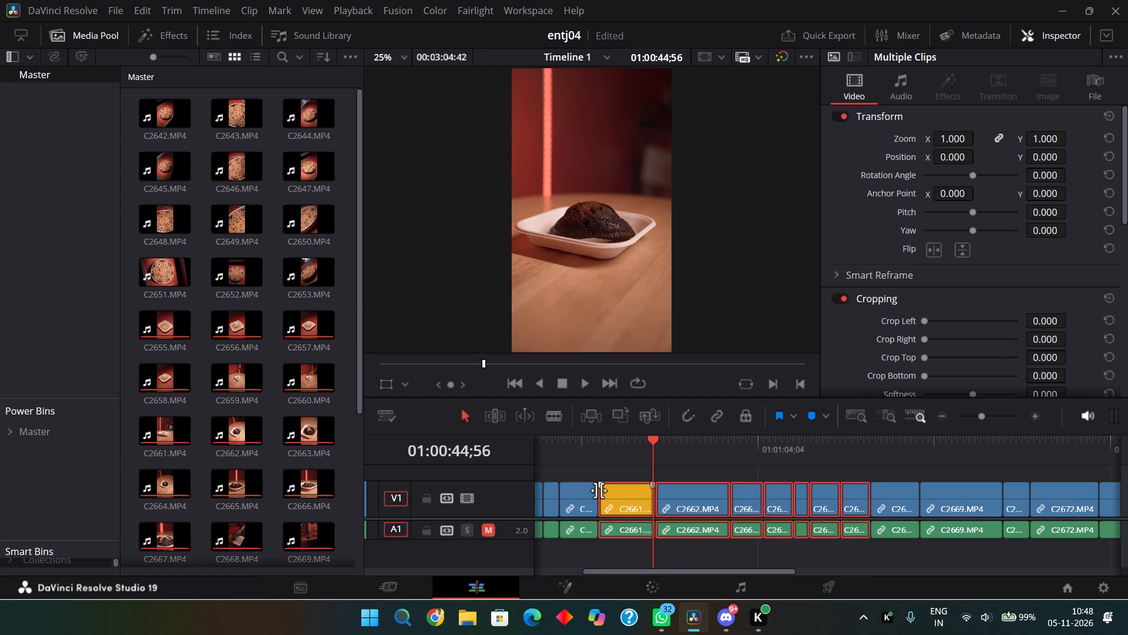
{"action": "key", "text": "ctrl+x"}
{"action": "left_click", "coordinate": [974, 417]}
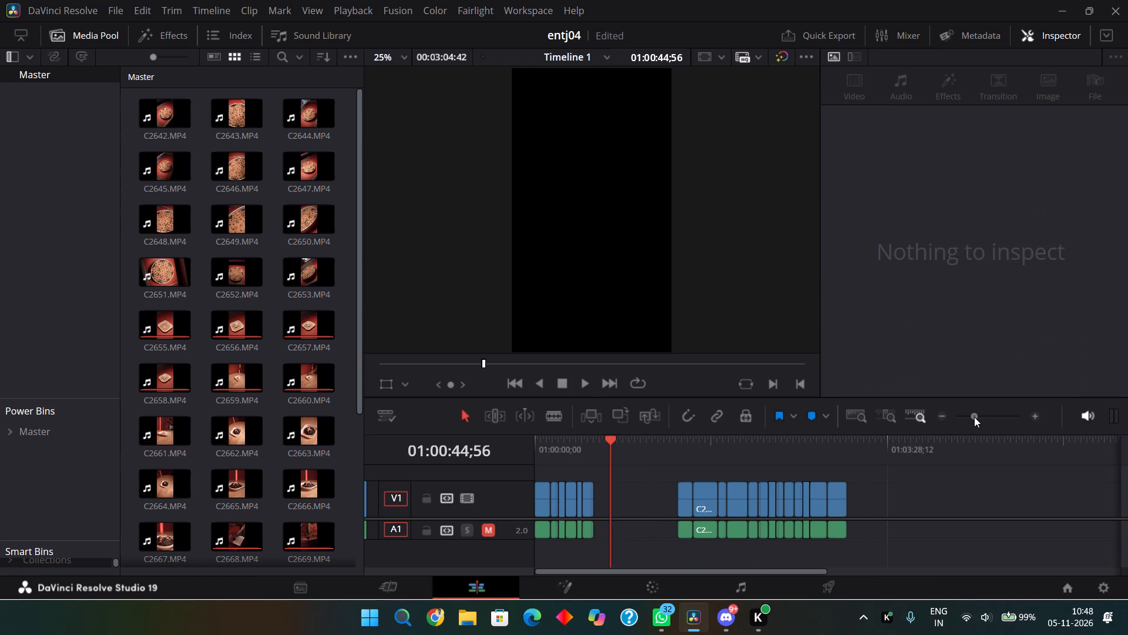
{"action": "left_click", "coordinate": [874, 453]}
{"action": "key", "text": "ctrl+v"}
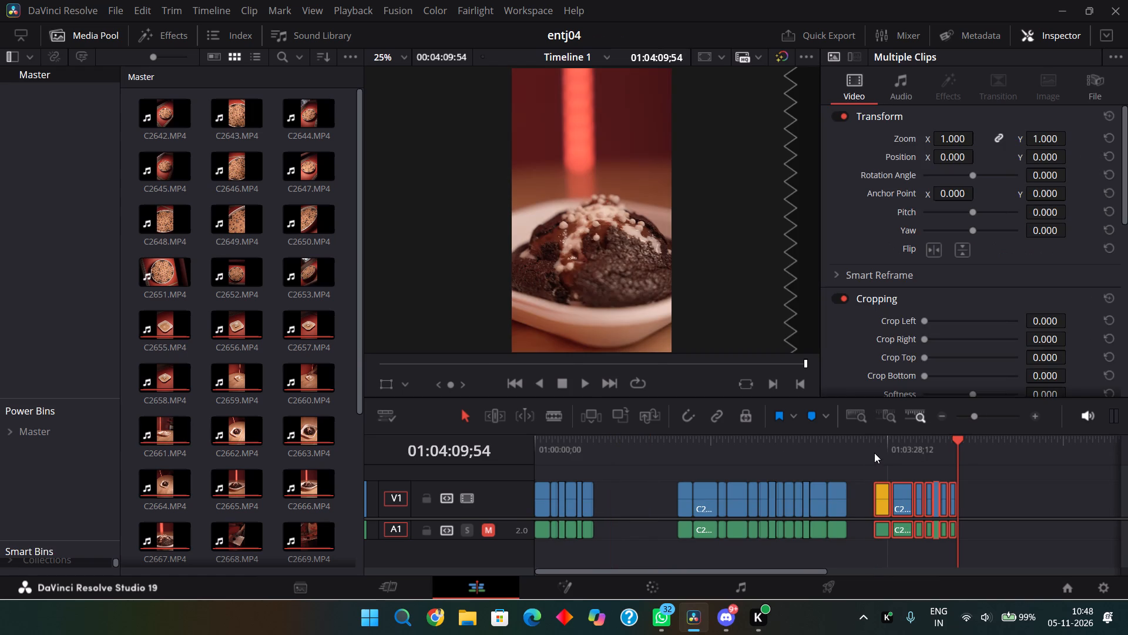
Close both gaps on Timeline 1 by moving the clip group starting with C2668.MP4, and the C2661.MP4–C2667.MP4 group, back against the preceding clips.
{"action": "left_click", "coordinate": [680, 452]}
{"action": "left_click_drag", "start_coordinate": [680, 452], "coordinate": [697, 452]}
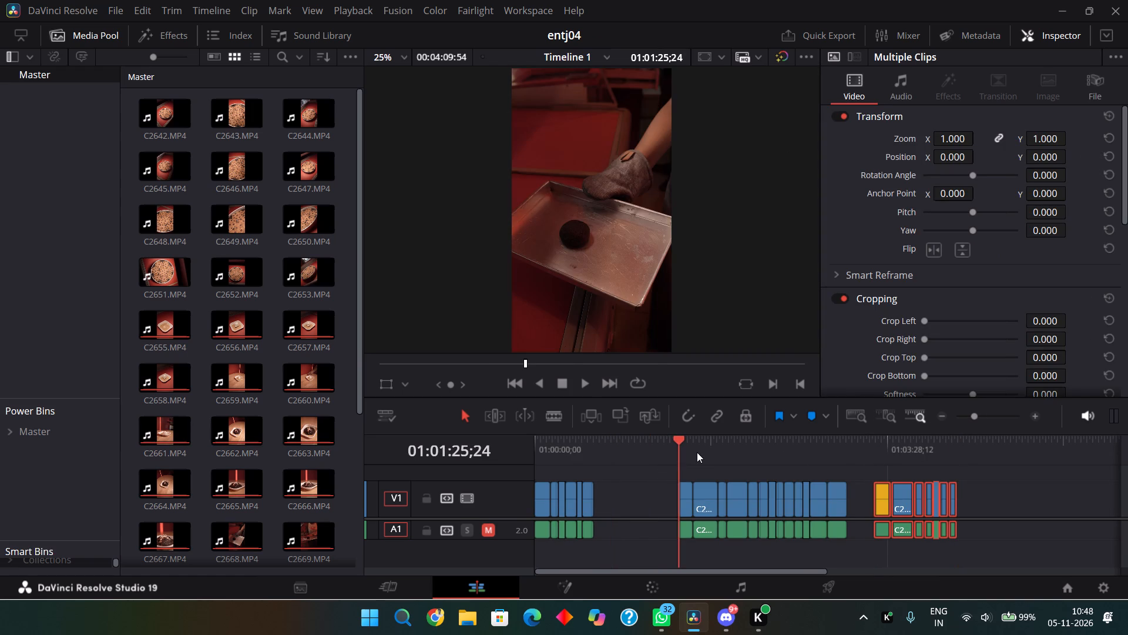
{"action": "left_click_drag", "start_coordinate": [697, 452], "coordinate": [696, 452]}
{"action": "left_click", "coordinate": [582, 457]}
{"action": "left_click", "coordinate": [586, 455]}
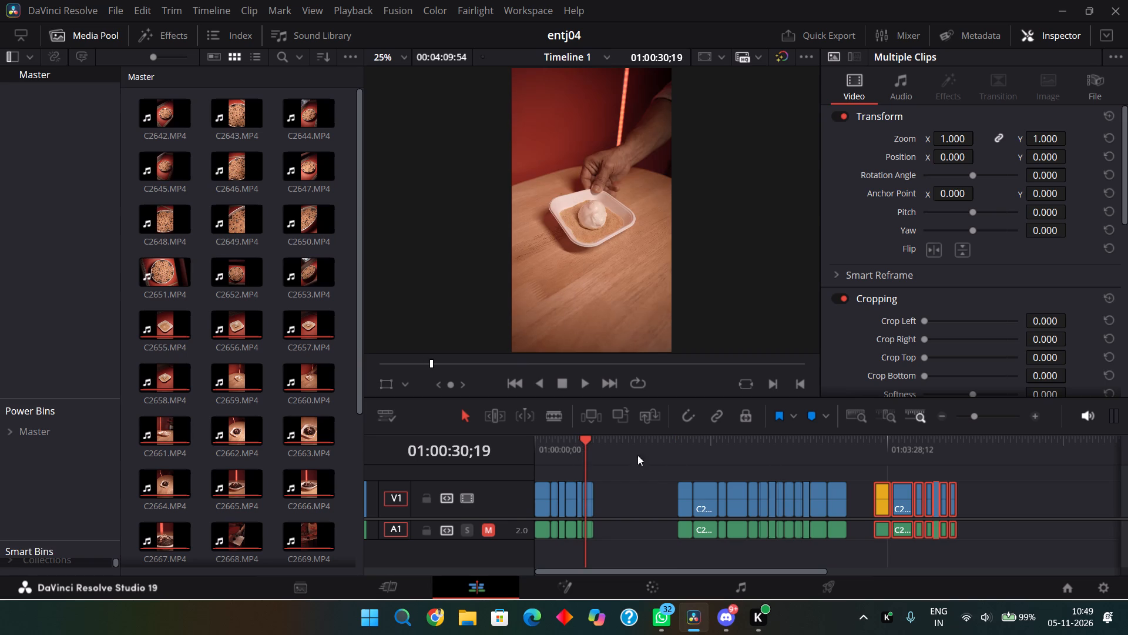
{"action": "left_click", "coordinate": [881, 454]}
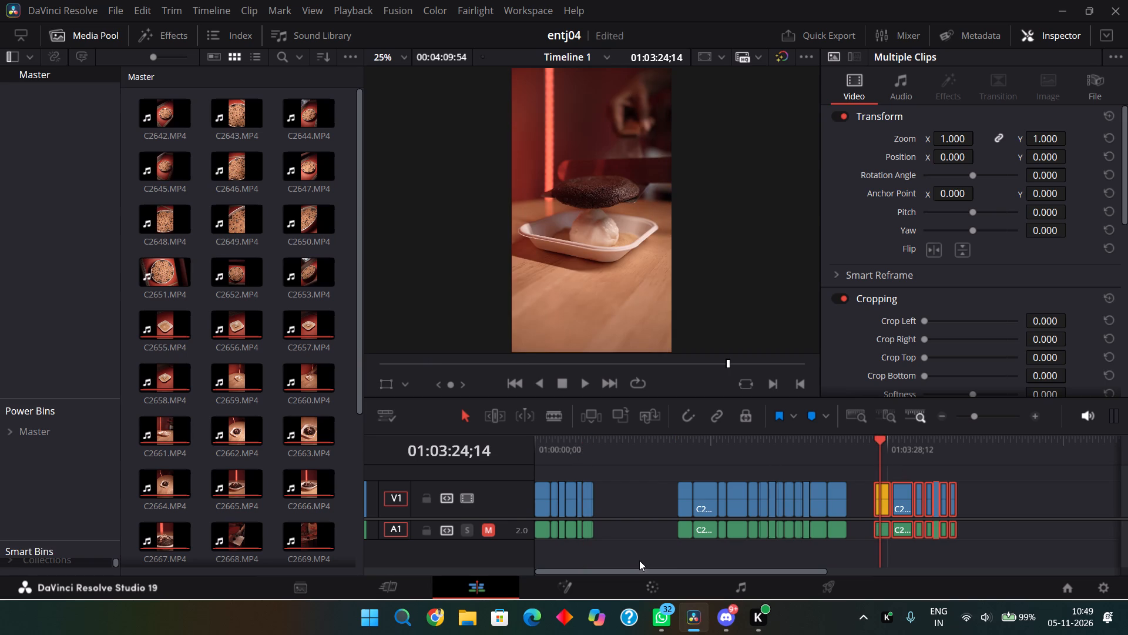
{"action": "left_click_drag", "start_coordinate": [648, 554], "coordinate": [862, 462]}
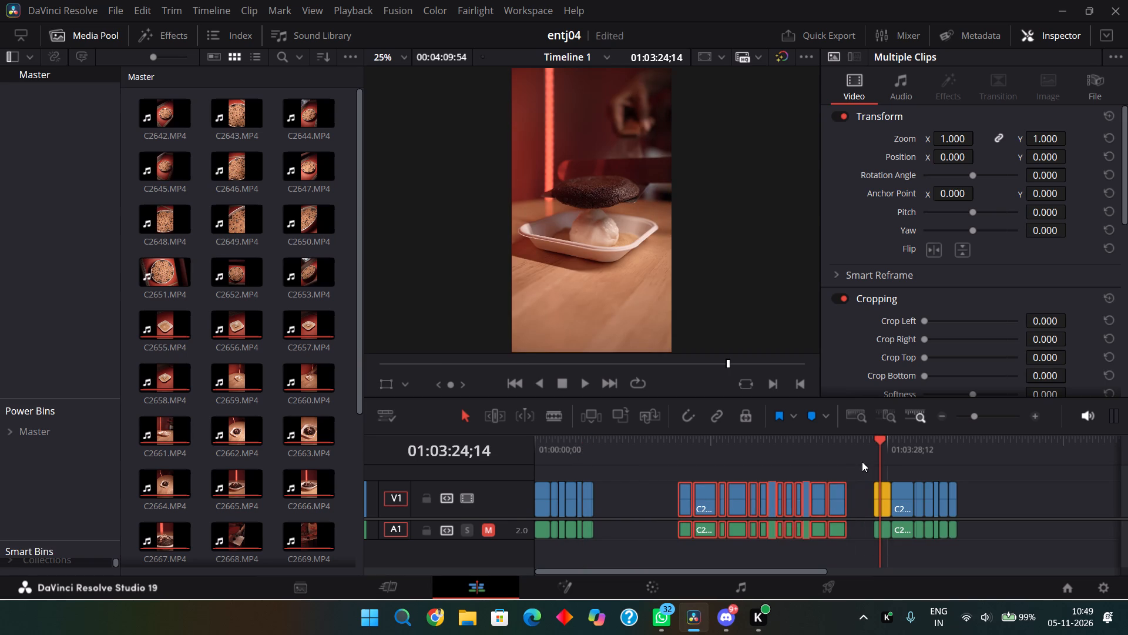
{"action": "key", "text": "ctrl+shift+comma"}
{"action": "left_click_drag", "start_coordinate": [858, 554], "coordinate": [1017, 447]}
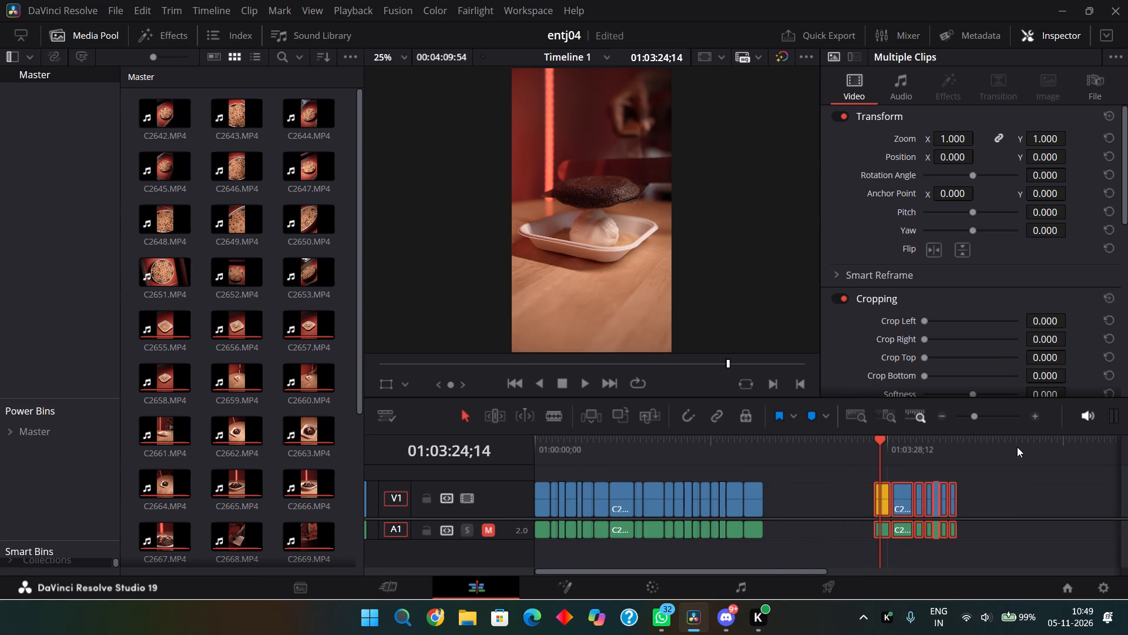
{"action": "key", "text": "ctrl+shift+comma"}
Examine the shots of the cake on the metal tray in C2668.MP4 and C2669.MP4 on Timeline 1.
{"action": "left_click", "coordinate": [642, 469]}
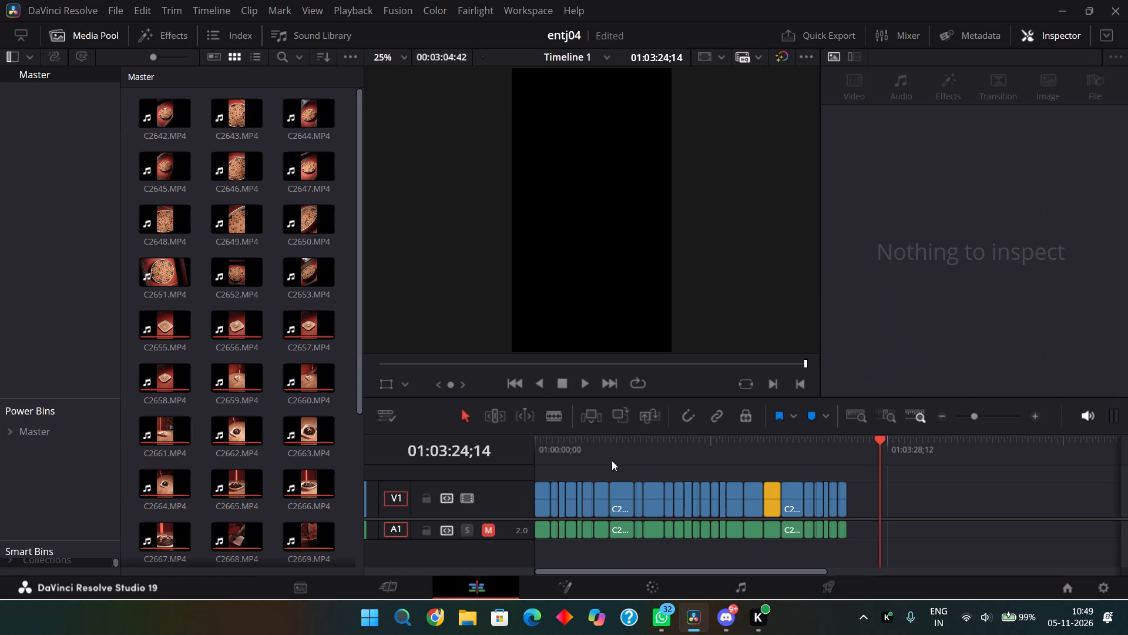
{"action": "left_click", "coordinate": [601, 456]}
{"action": "left_click", "coordinate": [982, 415]}
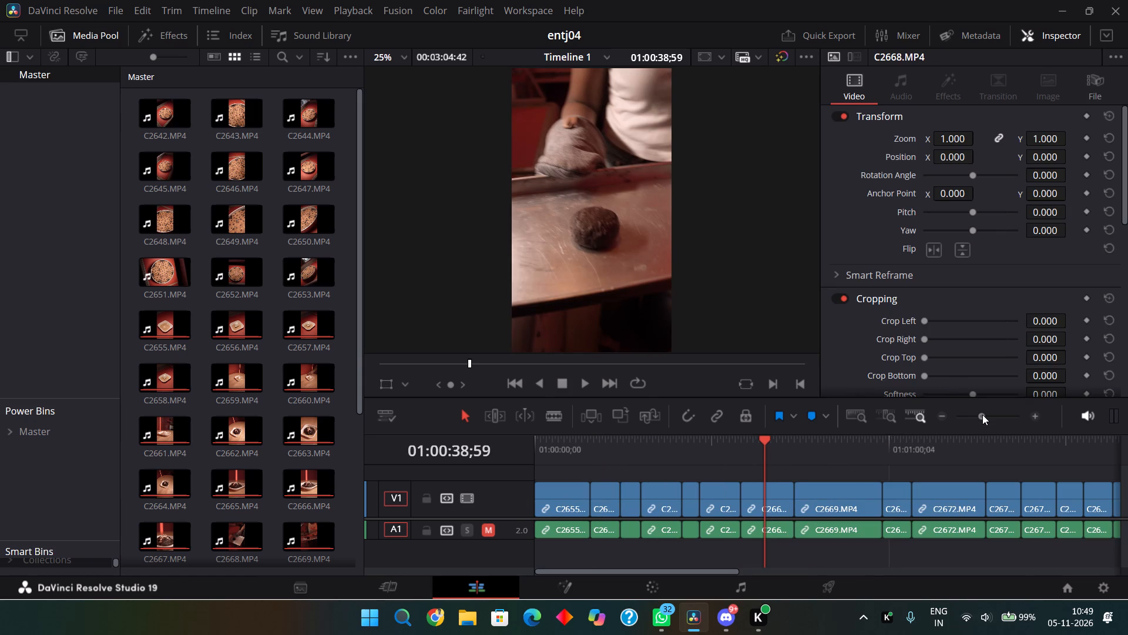
{"action": "key", "text": "space"}
{"action": "left_click", "coordinate": [981, 415]}
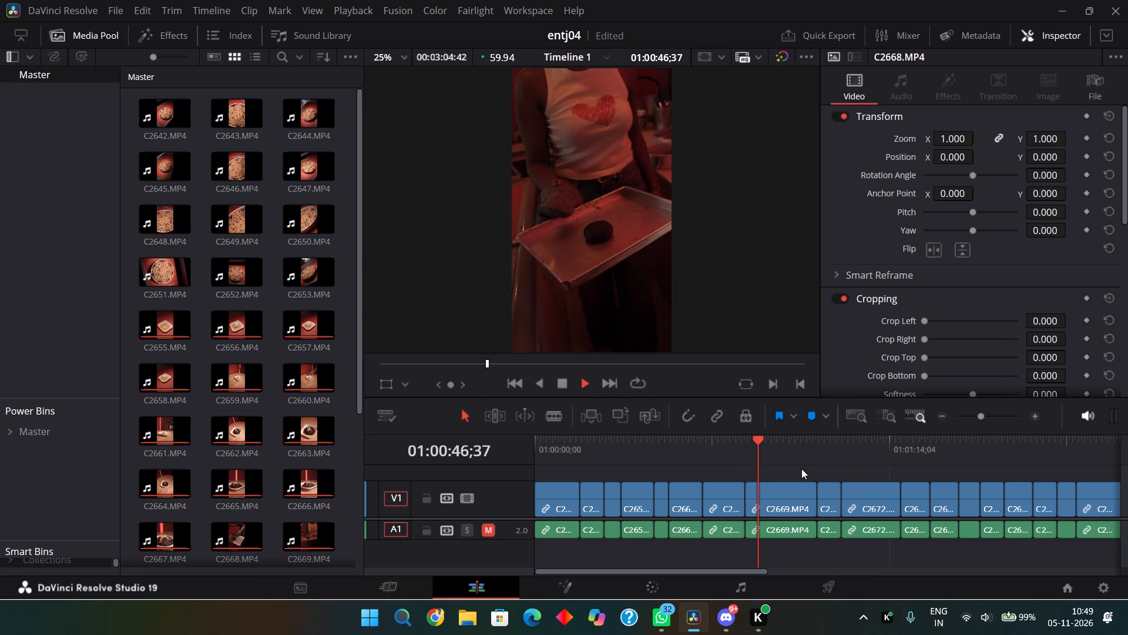
{"action": "key", "text": "space"}
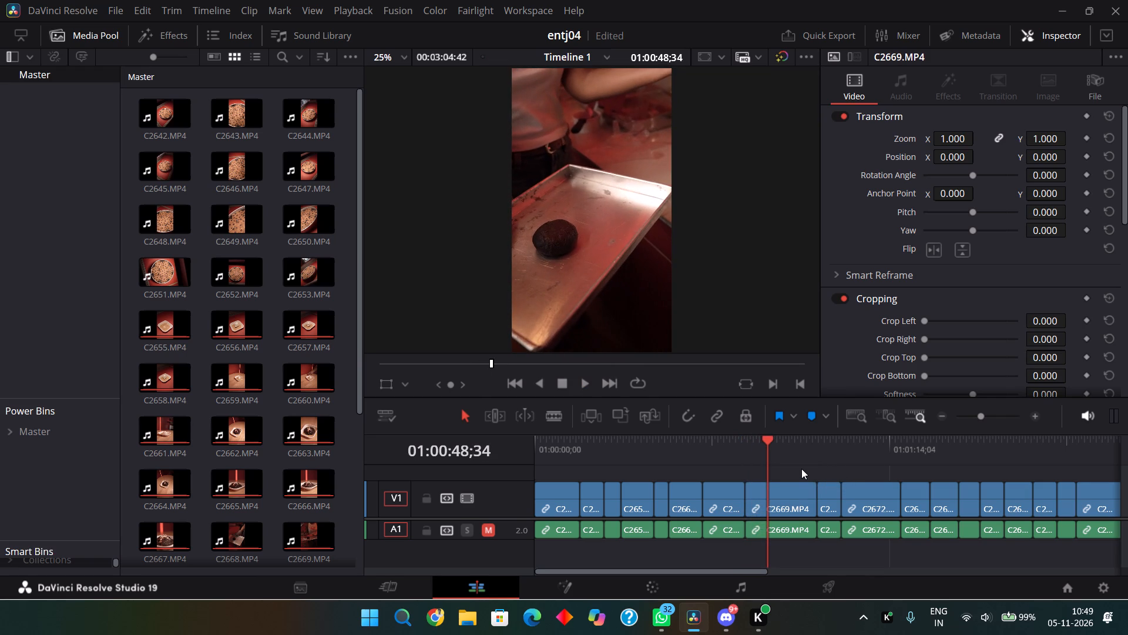
{"action": "left_click", "coordinate": [714, 456]}
{"action": "key", "text": "space"}
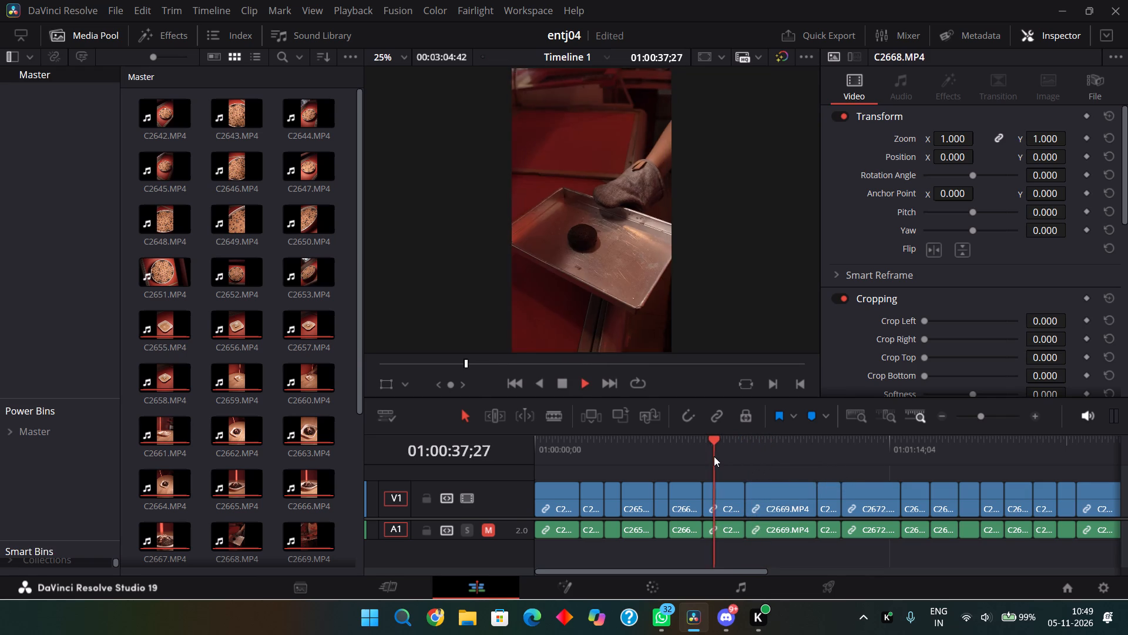
{"action": "left_click", "coordinate": [756, 462]}
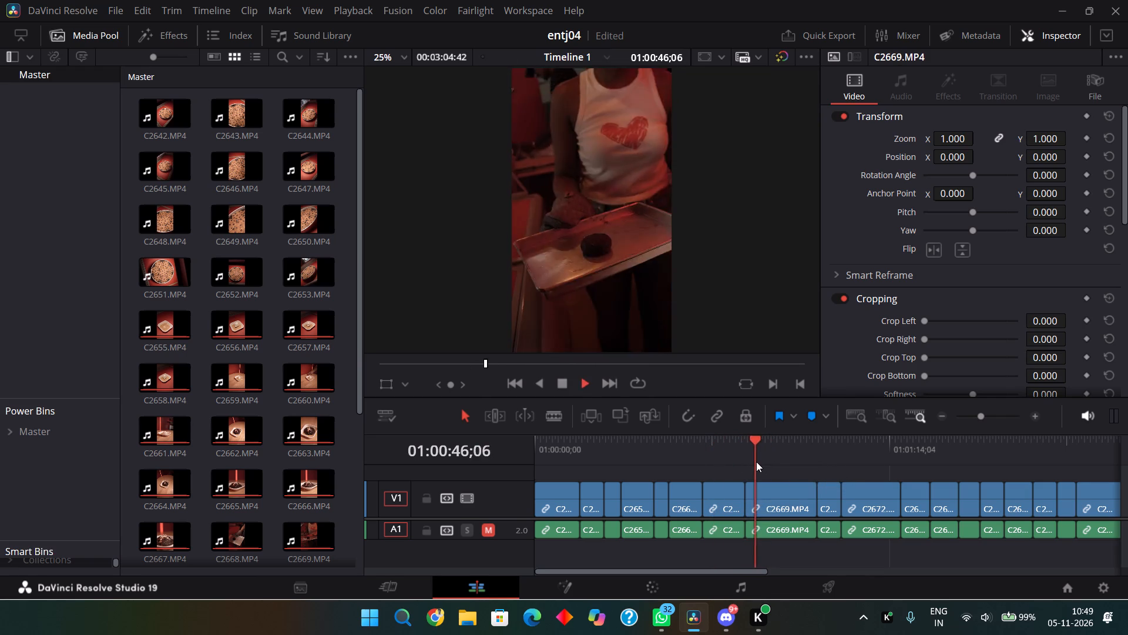
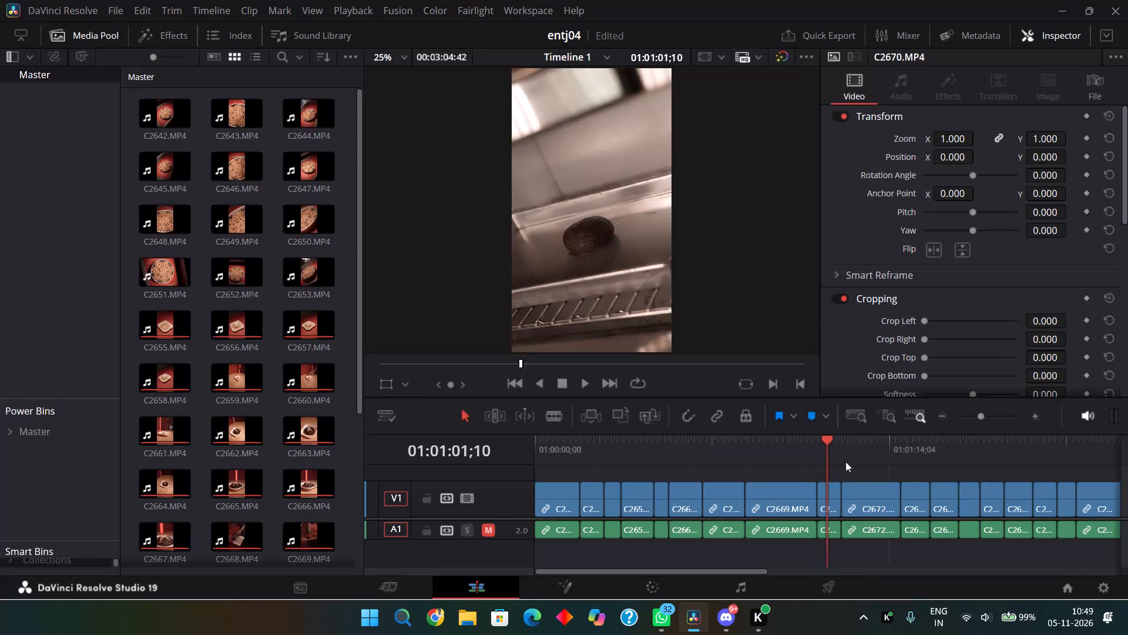
Compare the plated cake in C2673.MP4 with the metal-tray shots in C2668.MP4 through C2670.MP4 on Timeline 1.
{"action": "left_click", "coordinate": [857, 460]}
{"action": "left_click", "coordinate": [845, 462]}
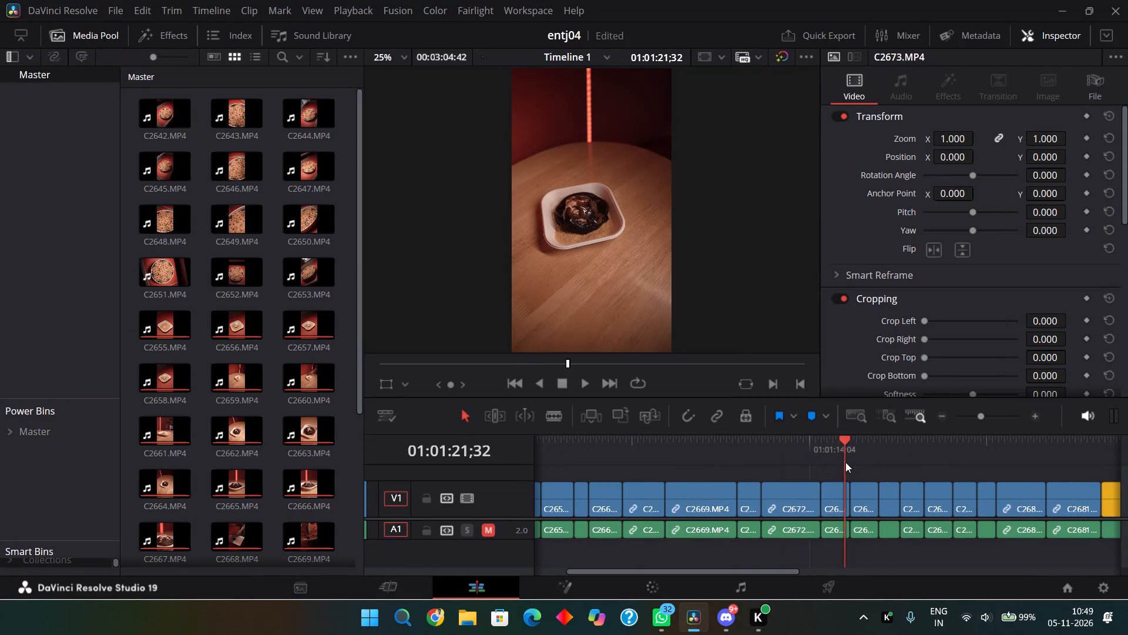
{"action": "left_click", "coordinate": [626, 453]}
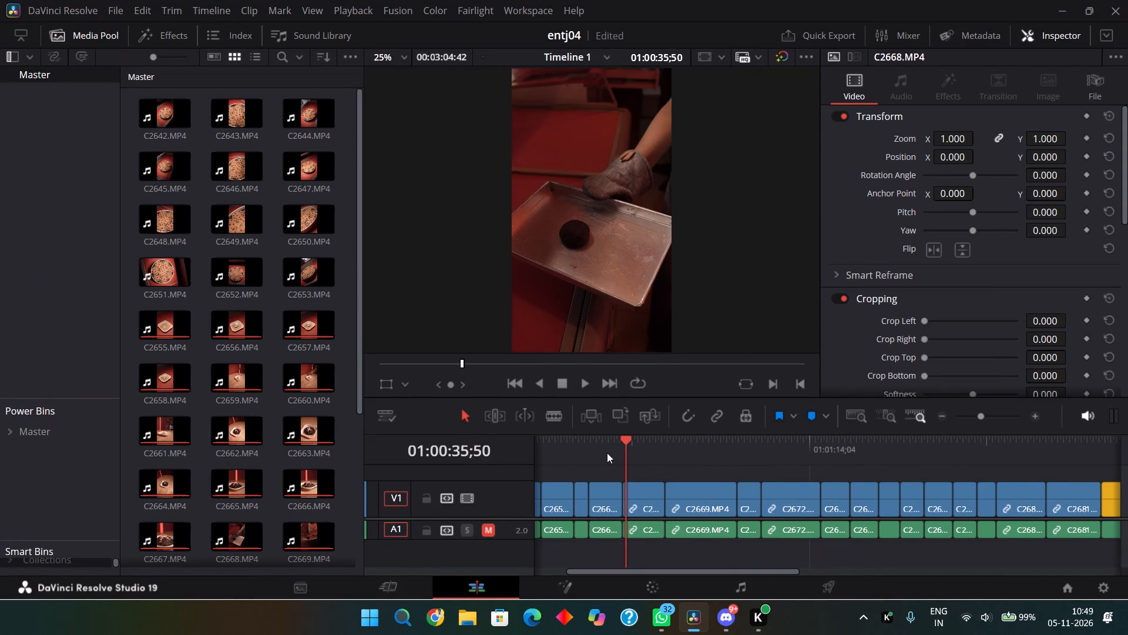
{"action": "left_click", "coordinate": [607, 453]}
{"action": "key", "text": "space"}
{"action": "left_click", "coordinate": [638, 454]}
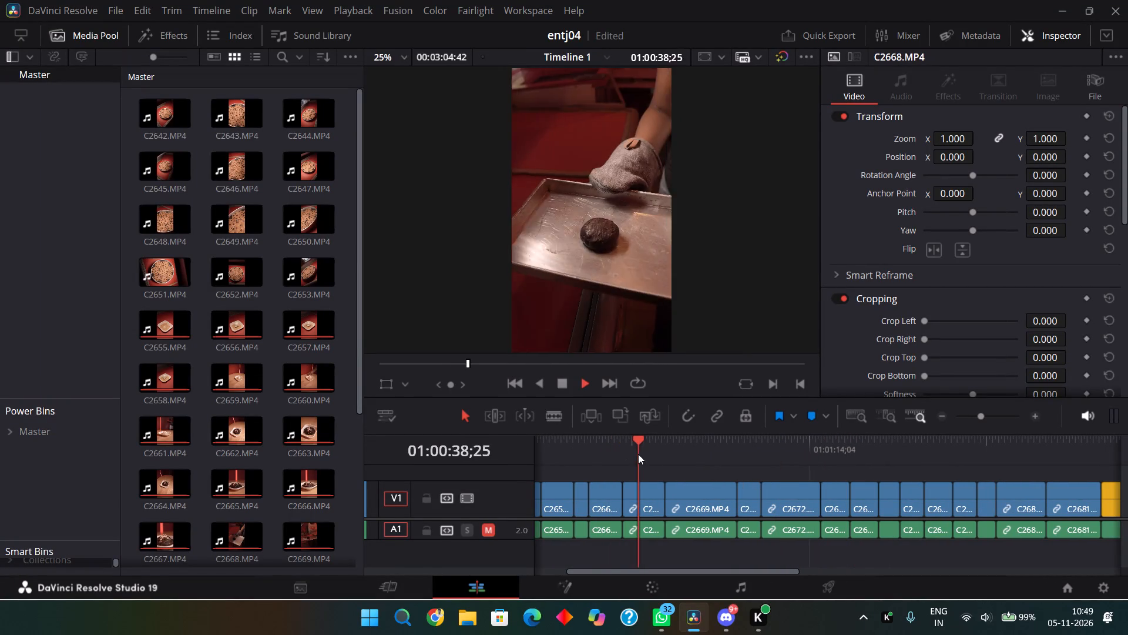
{"action": "key", "text": "space"}
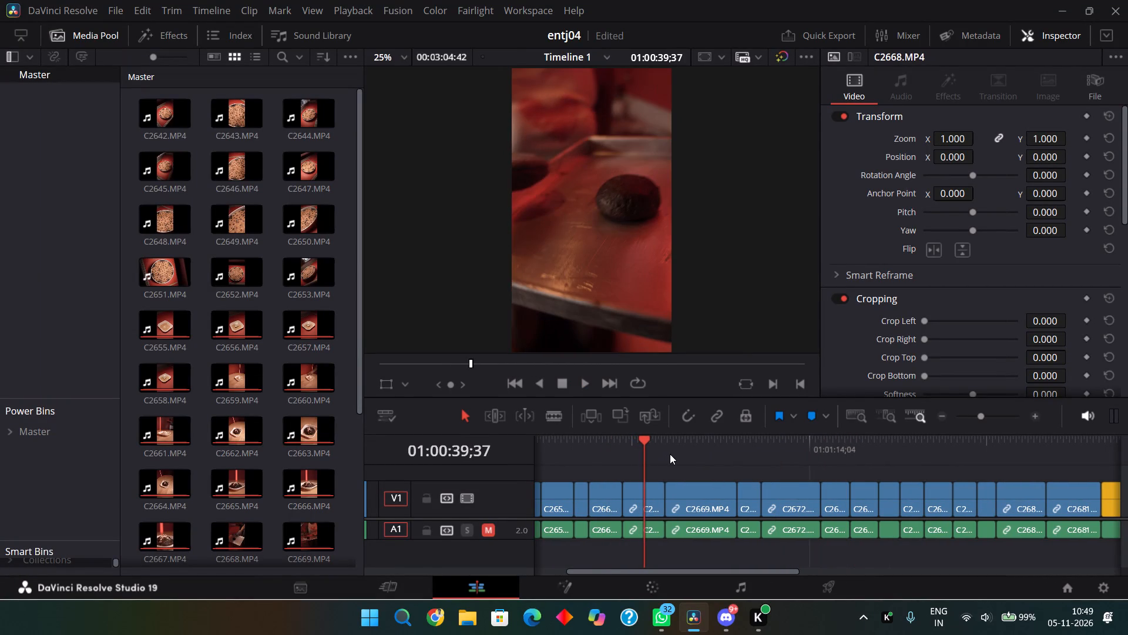
{"action": "left_click", "coordinate": [670, 454]}
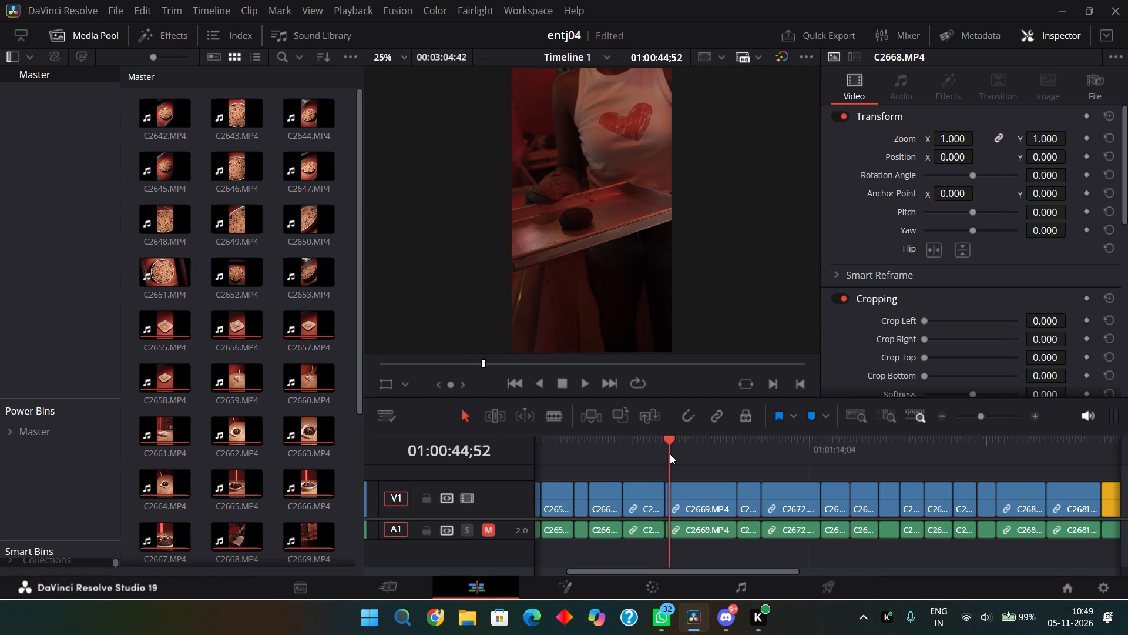
{"action": "left_click", "coordinate": [683, 454]}
{"action": "left_click", "coordinate": [746, 455]}
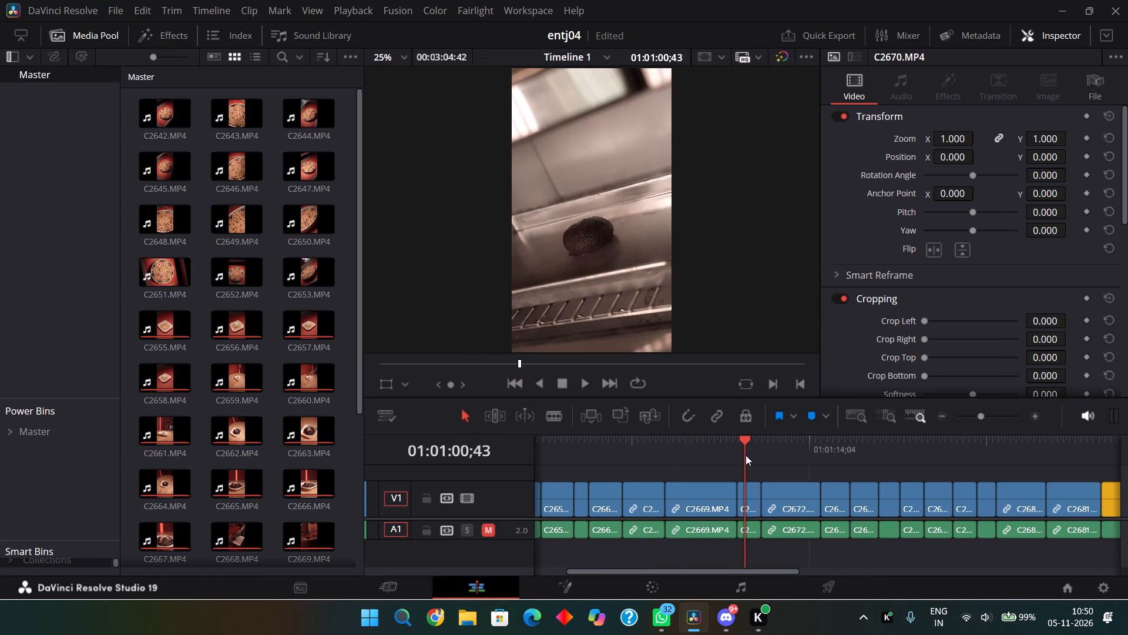
Examine the plated chocolate cake shots on Timeline 1 from C2675.MP4 through C2680.MP4 and in the final group starting with C2661.MP4.
{"action": "left_click", "coordinate": [817, 455]}
{"action": "scroll", "coordinate": [817, 455], "scroll_direction": "left", "scroll_amount": 1}
{"action": "left_click", "coordinate": [817, 455]}
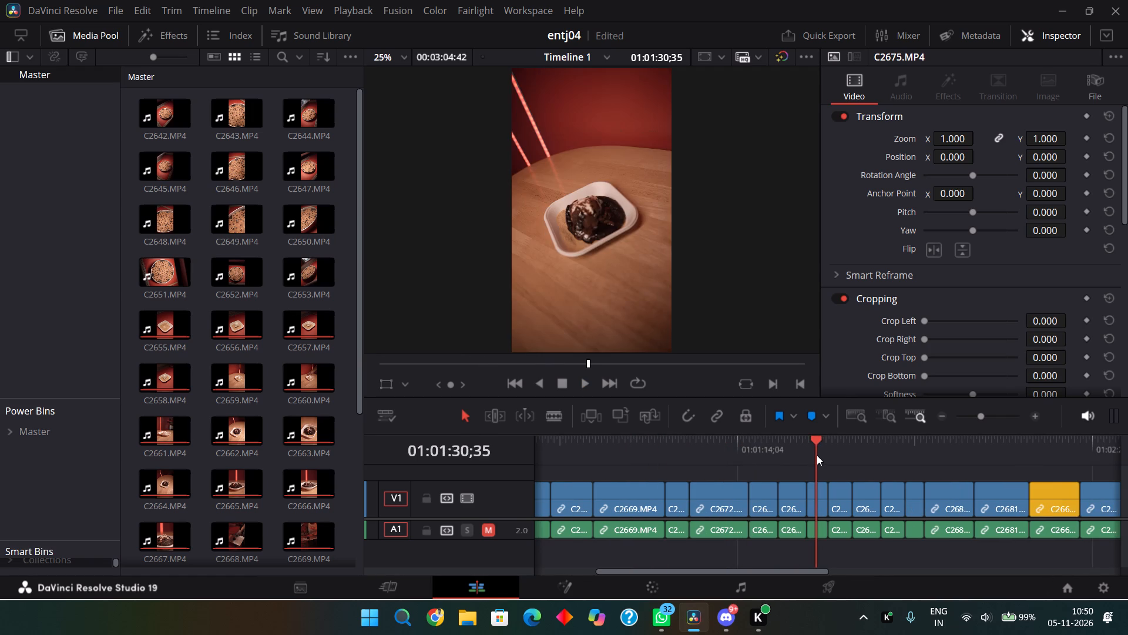
{"action": "scroll", "coordinate": [817, 455], "scroll_direction": "left", "scroll_amount": 1}
{"action": "left_click", "coordinate": [817, 455]}
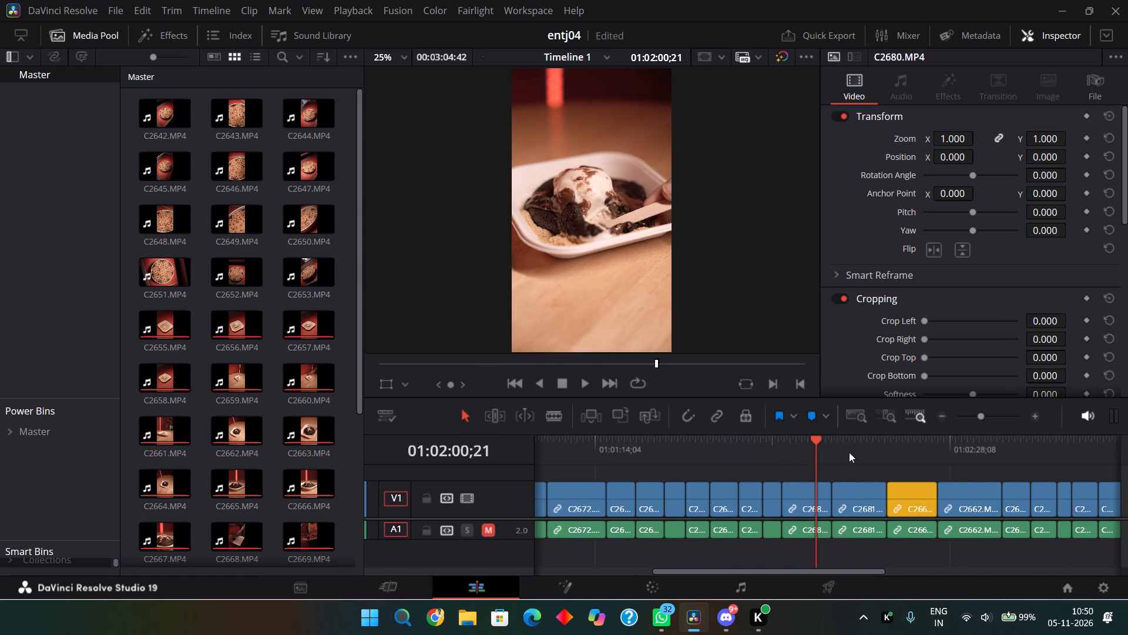
{"action": "scroll", "coordinate": [850, 452], "scroll_direction": "left", "scroll_amount": 1}
{"action": "left_click", "coordinate": [850, 452]}
{"action": "left_click", "coordinate": [666, 506]}
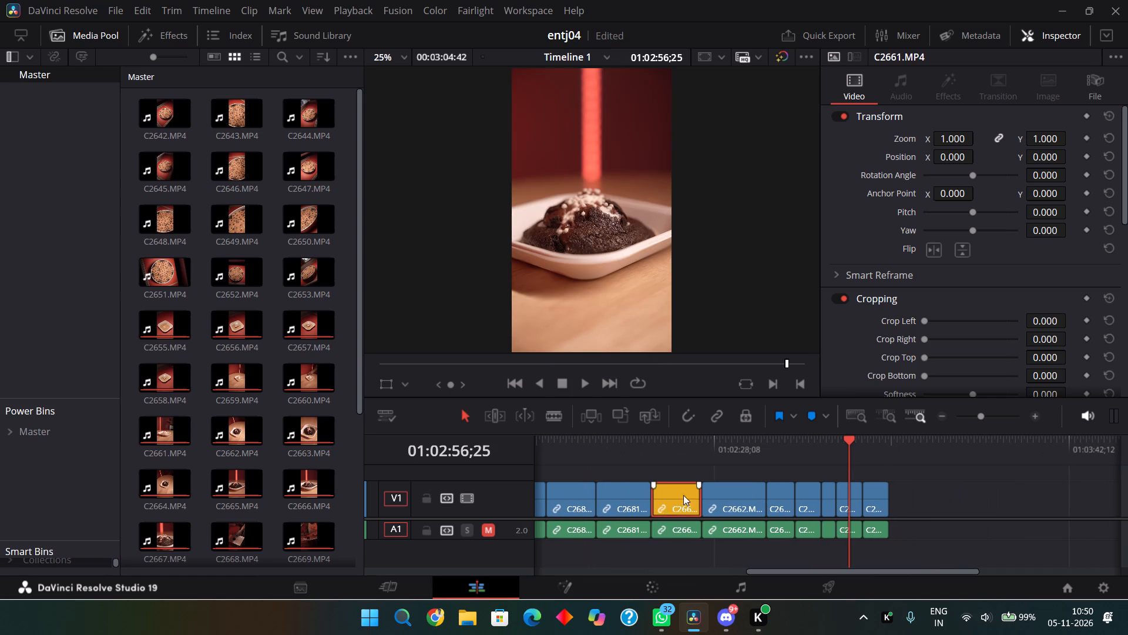
{"action": "left_click", "coordinate": [699, 483]}
{"action": "left_click", "coordinate": [716, 461]}
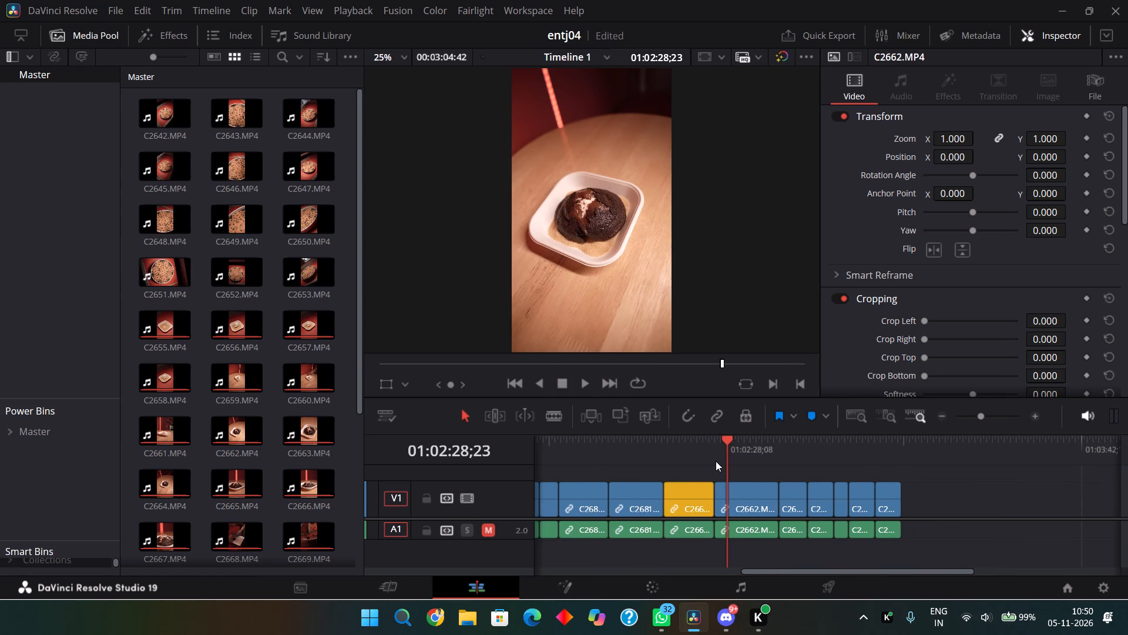
Review the chocolate cake shots on Timeline 1 around the orange clip and C2681.MP4, and the oven tray shot in C2668.MP4.
{"action": "right_click", "coordinate": [716, 461]}
{"action": "left_click", "coordinate": [699, 460]}
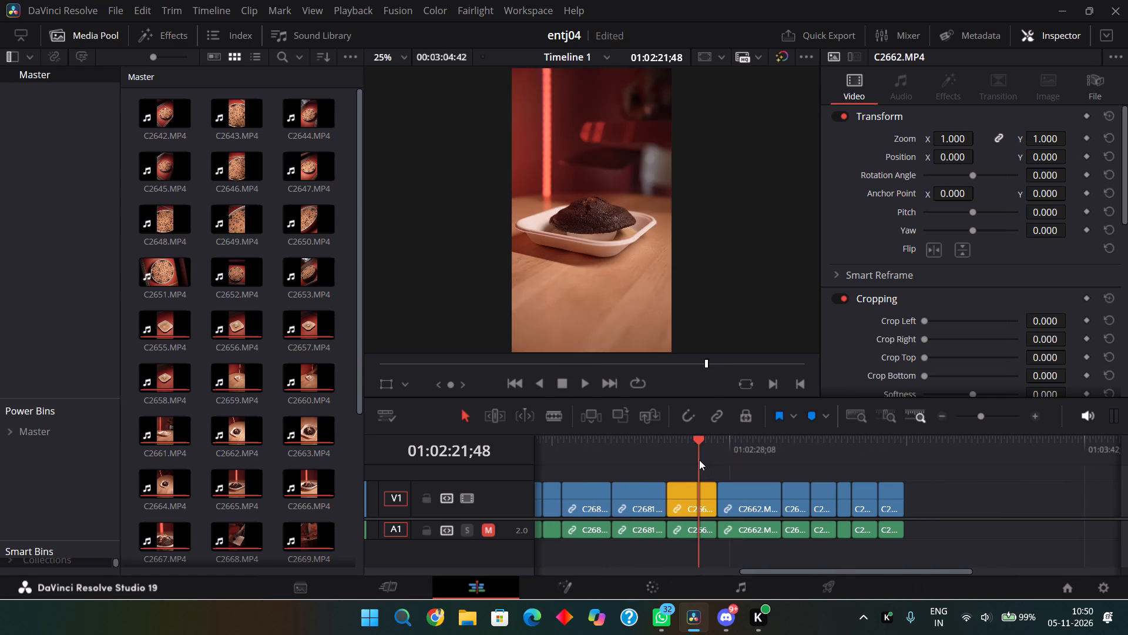
{"action": "left_click", "coordinate": [643, 431]}
{"action": "left_click", "coordinate": [630, 451]}
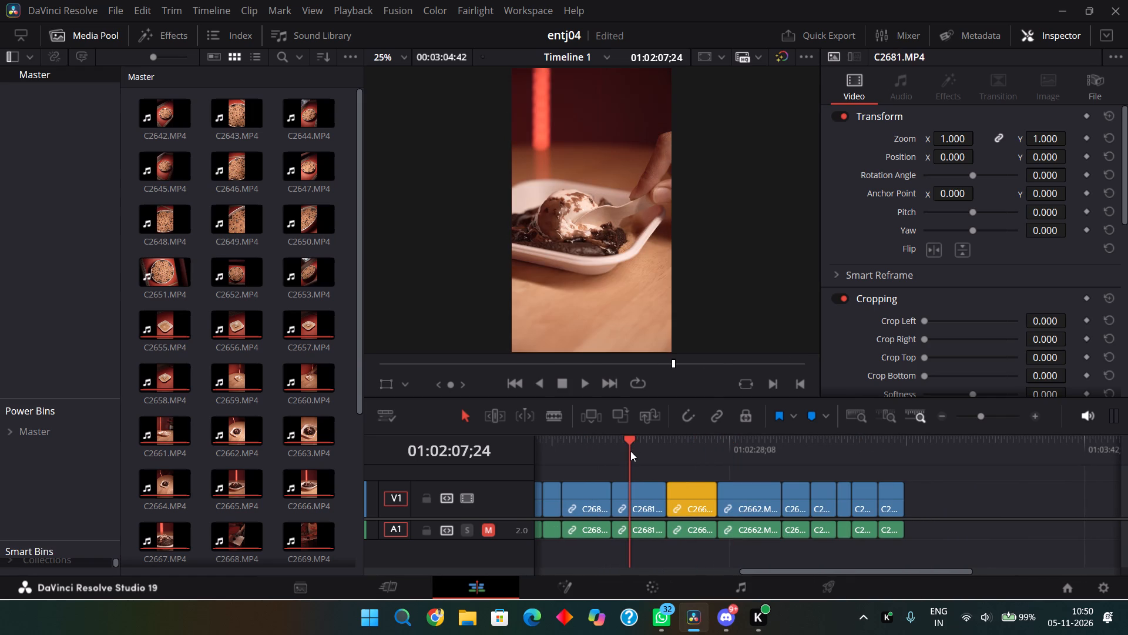
{"action": "scroll", "coordinate": [630, 451], "scroll_direction": "right", "scroll_amount": 5}
{"action": "scroll", "coordinate": [630, 453], "scroll_direction": "left", "scroll_amount": 1}
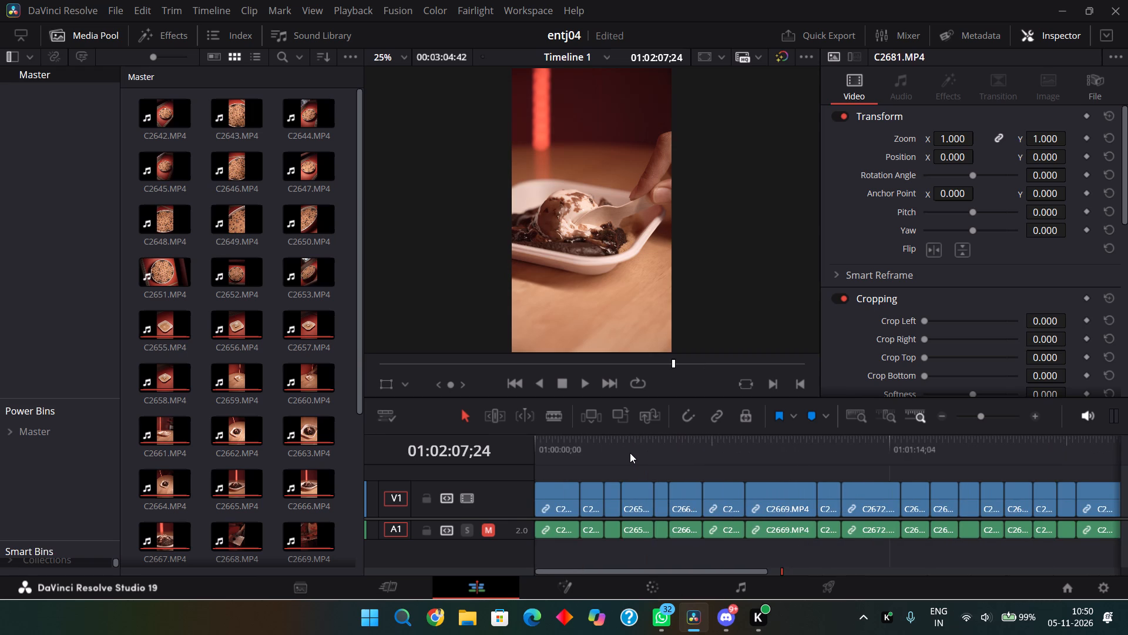
{"action": "scroll", "coordinate": [630, 453], "scroll_direction": "left", "scroll_amount": 1}
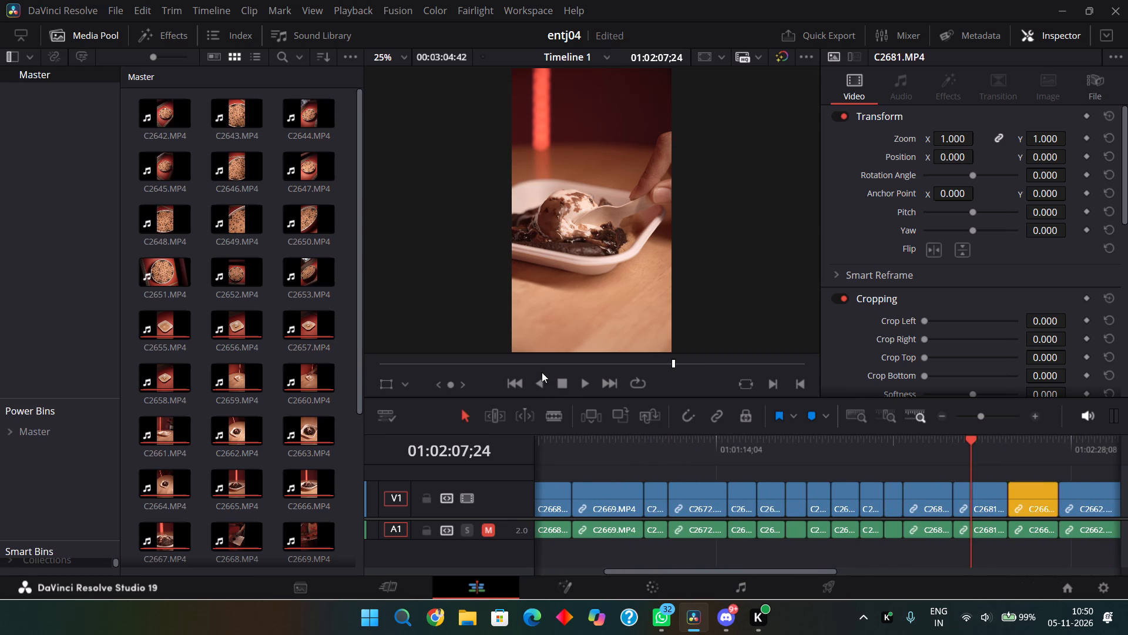
{"action": "left_click", "coordinate": [625, 456]}
{"action": "left_click", "coordinate": [555, 442]}
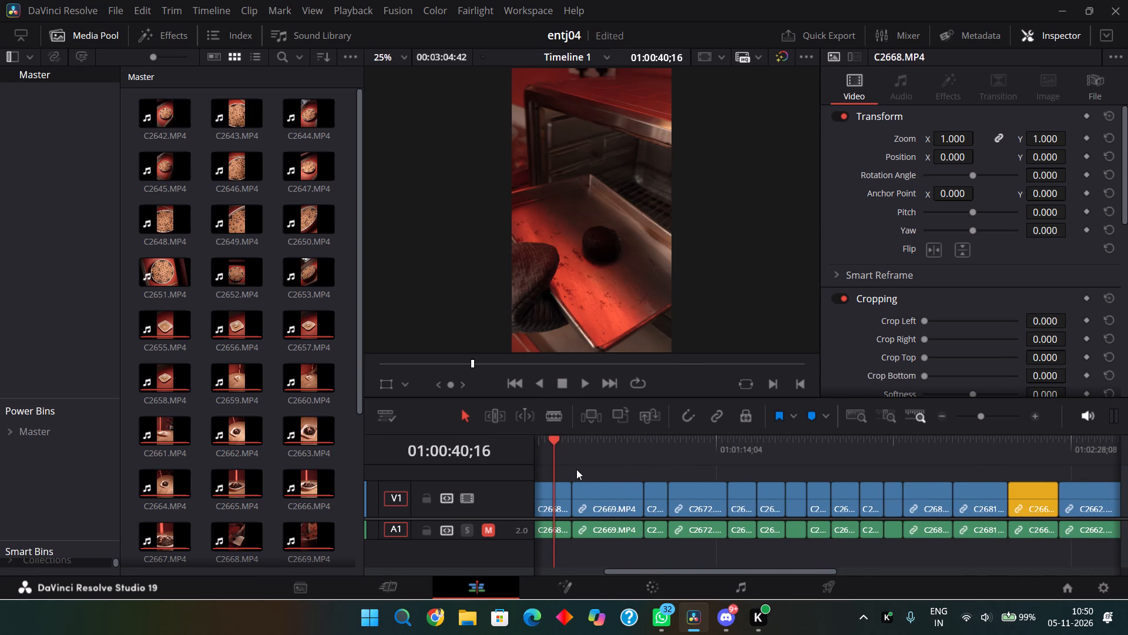
{"action": "scroll", "coordinate": [576, 469], "scroll_direction": "right", "scroll_amount": 1}
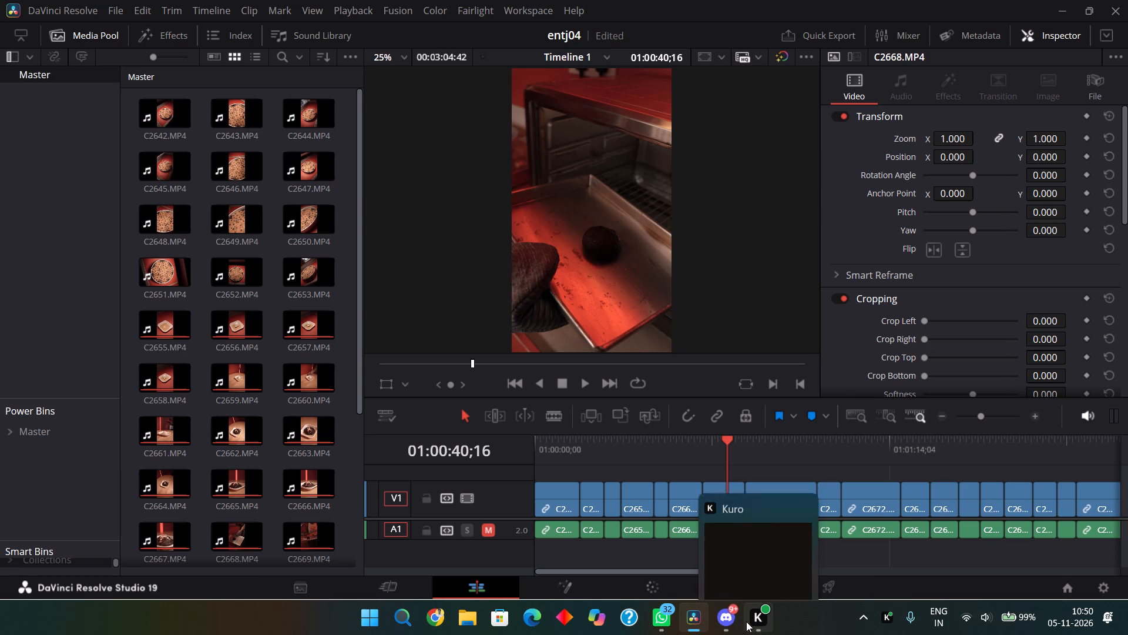